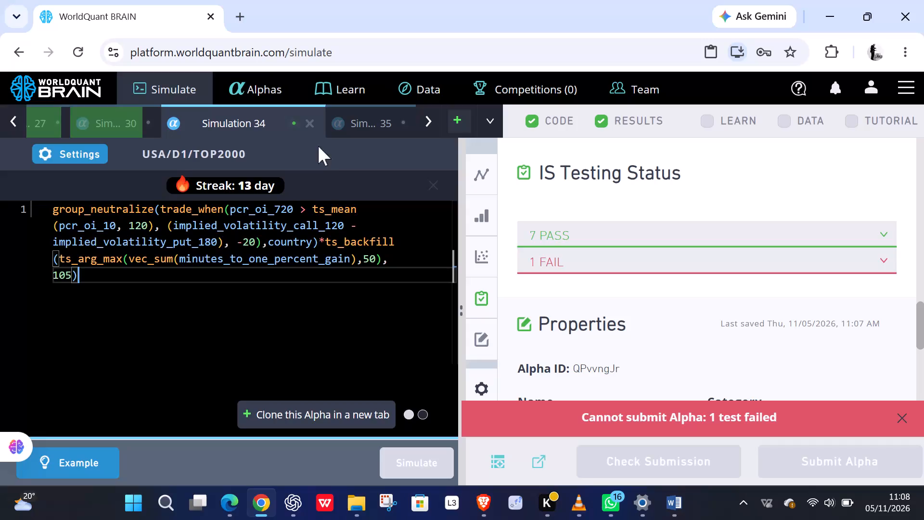
# Clone the Simulation 34 alpha into a new tab, set its universe to TOP3000 and run the simulation.
pyautogui.click(321, 413)
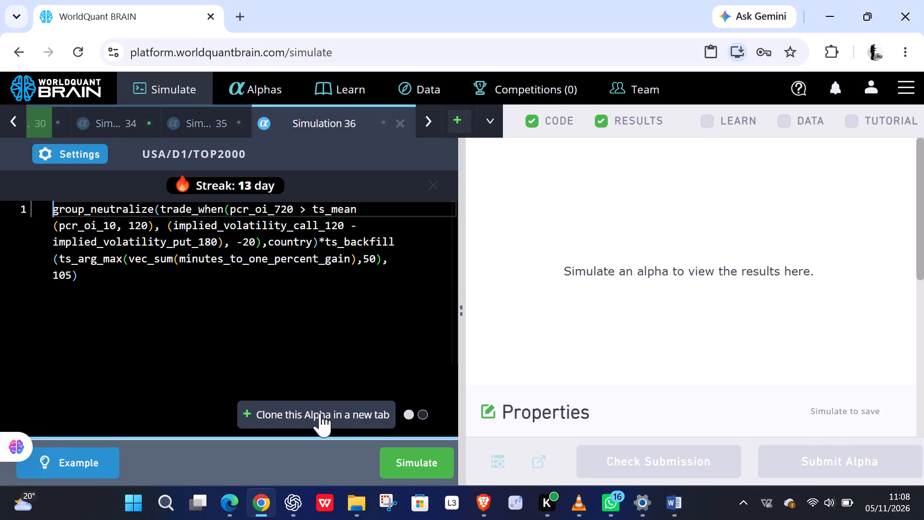
pyautogui.click(74, 148)
pyautogui.click(372, 336)
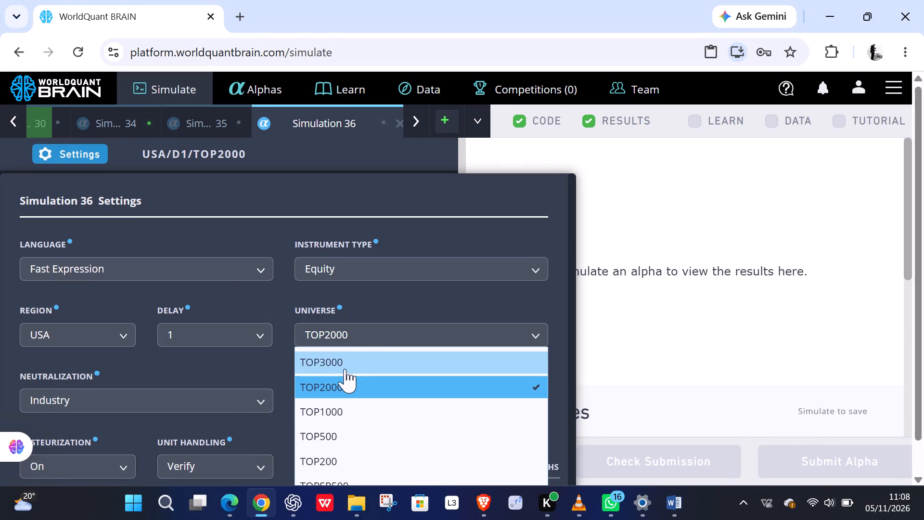
pyautogui.click(346, 363)
pyautogui.scroll(-7, 360, 376)
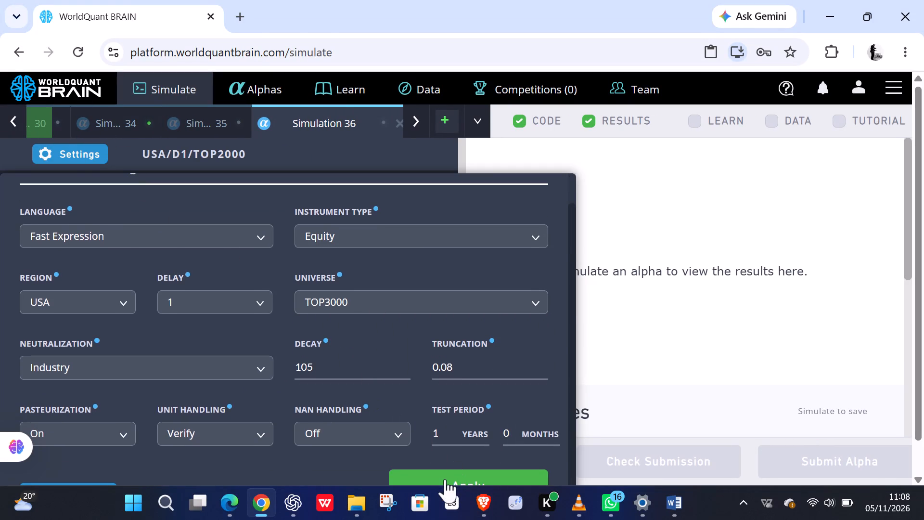
pyautogui.click(445, 479)
pyautogui.click(422, 462)
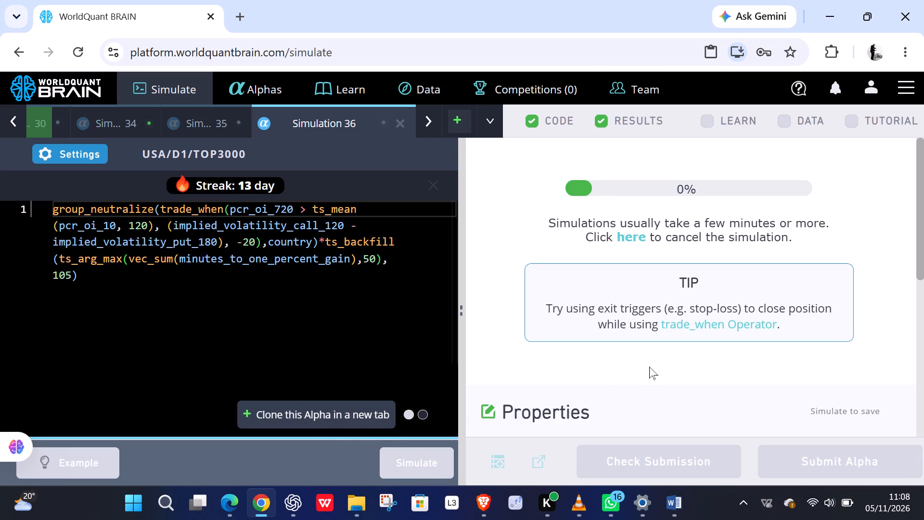
# Clone the TOP3000 alpha into another tab, set its neutralization to Sector and run the simulation.
pyautogui.click(308, 408)
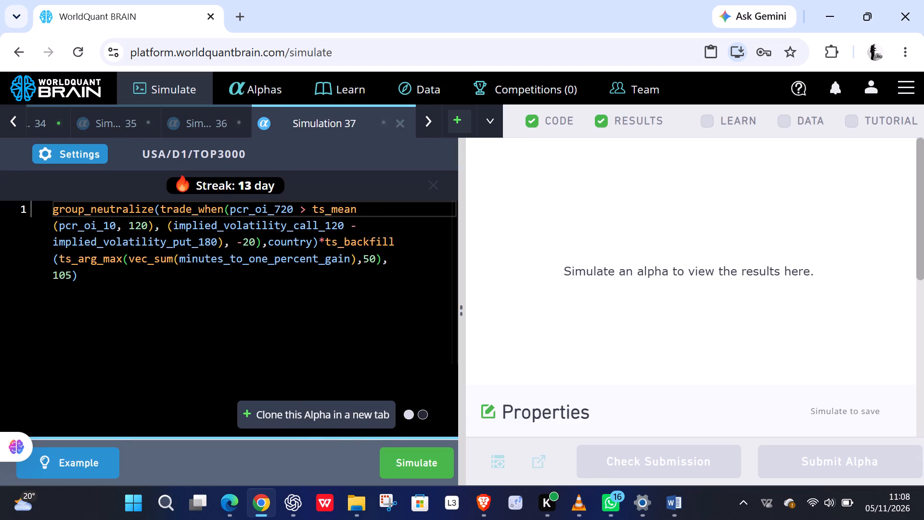
pyautogui.click(60, 143)
pyautogui.click(82, 153)
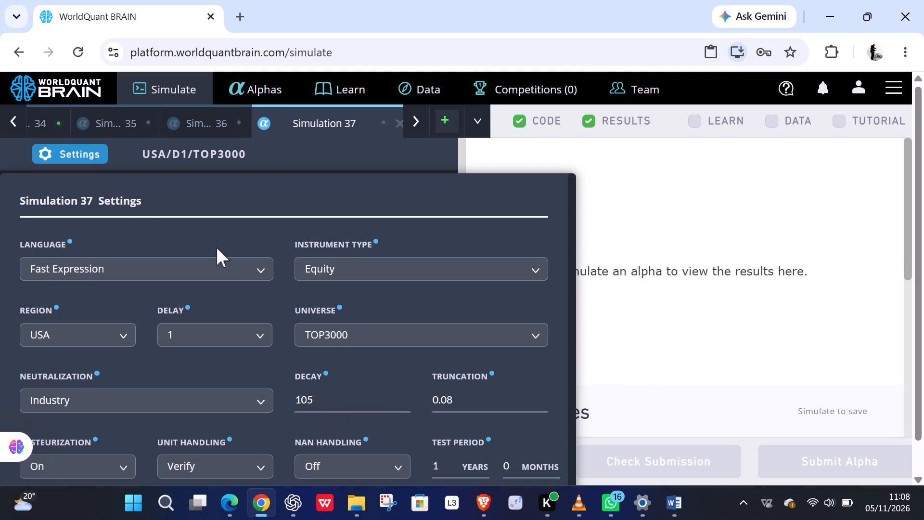
pyautogui.click(324, 404)
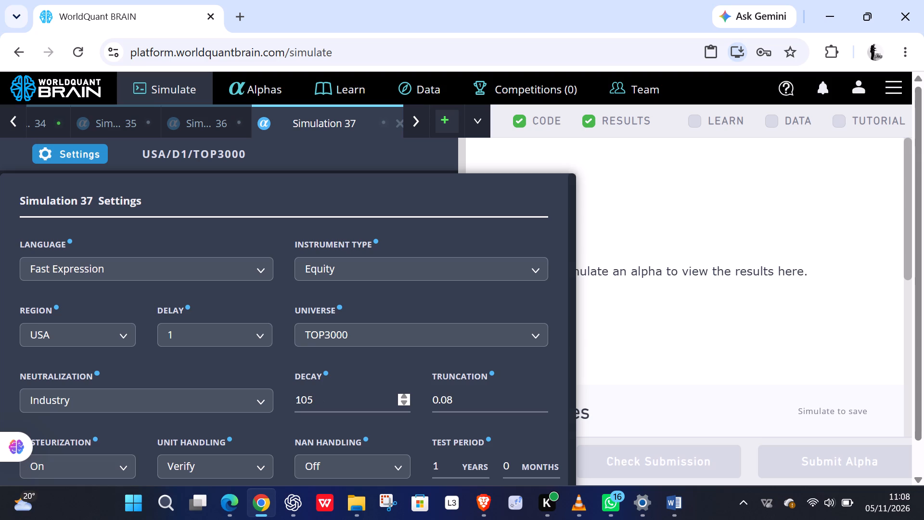
pyautogui.click(225, 390)
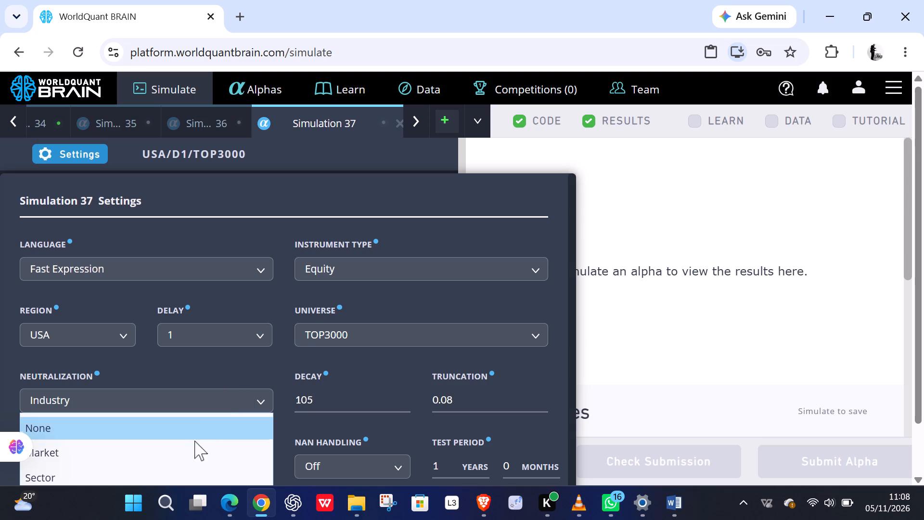
pyautogui.click(132, 481)
pyautogui.scroll(-7, 406, 440)
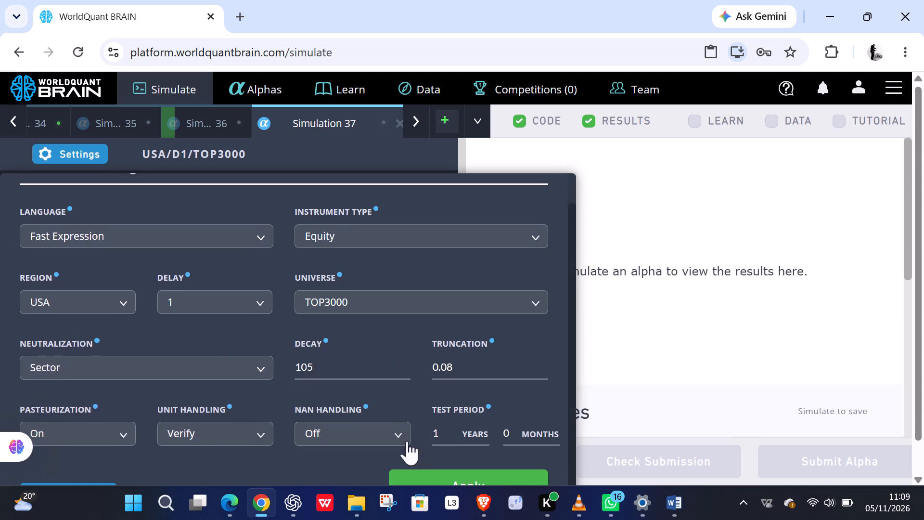
pyautogui.click(457, 481)
pyautogui.click(433, 461)
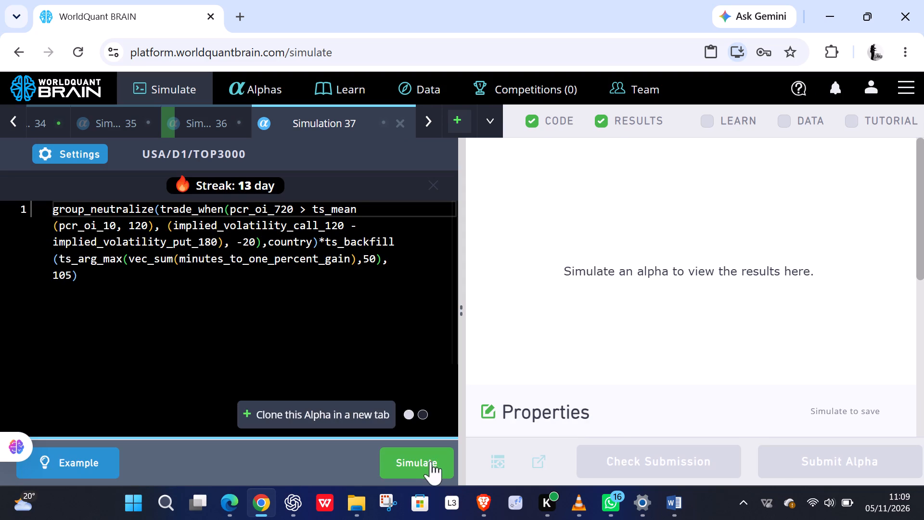
# Clone the Sector-neutralized alpha into a new tab, set its neutralization to Market and run the simulation.
pyautogui.click(348, 413)
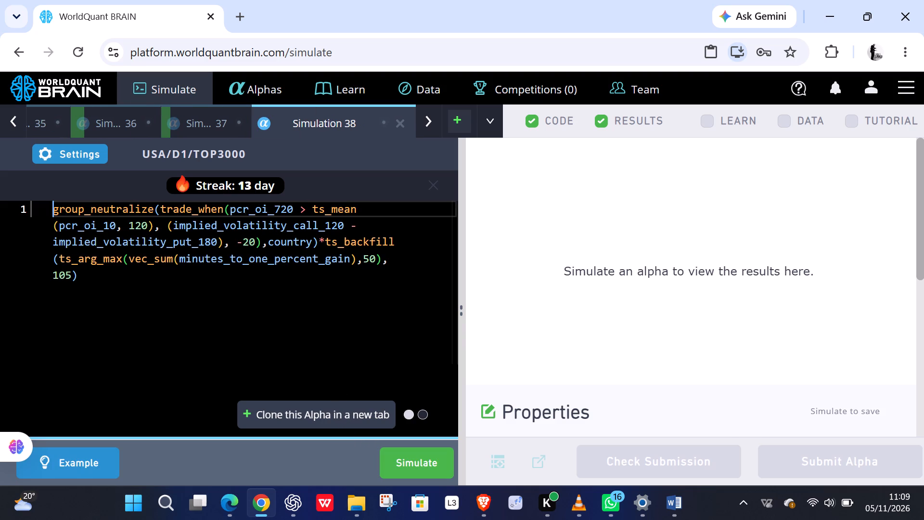
pyautogui.click(72, 145)
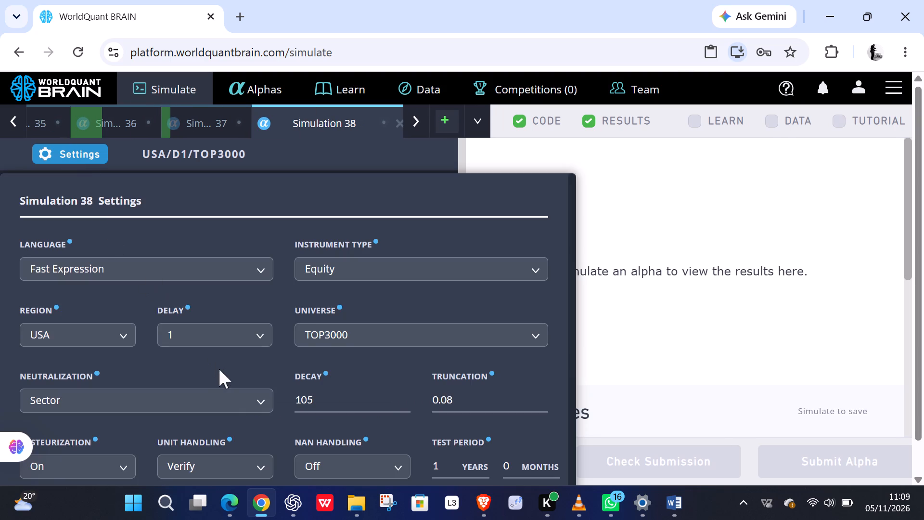
pyautogui.click(228, 408)
pyautogui.scroll(-4, 214, 431)
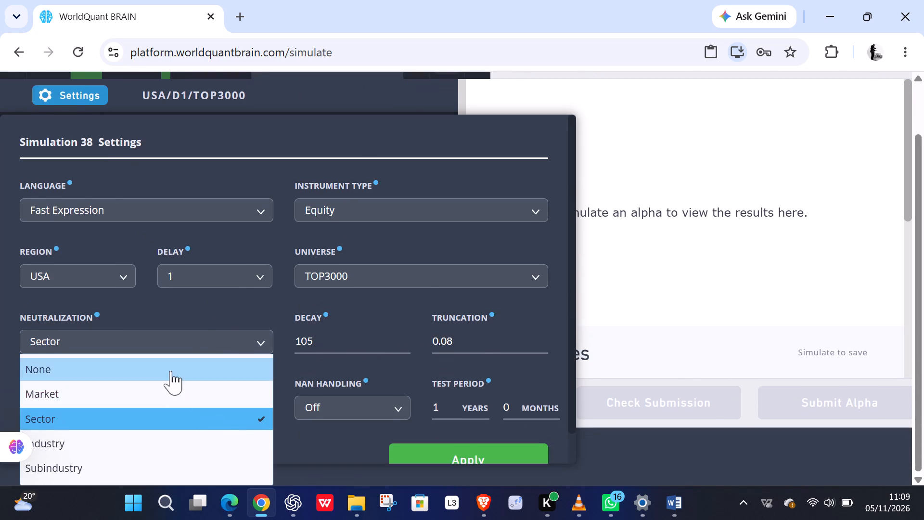
pyautogui.moveTo(171, 371); pyautogui.dragTo(172, 377)
pyautogui.click(194, 368)
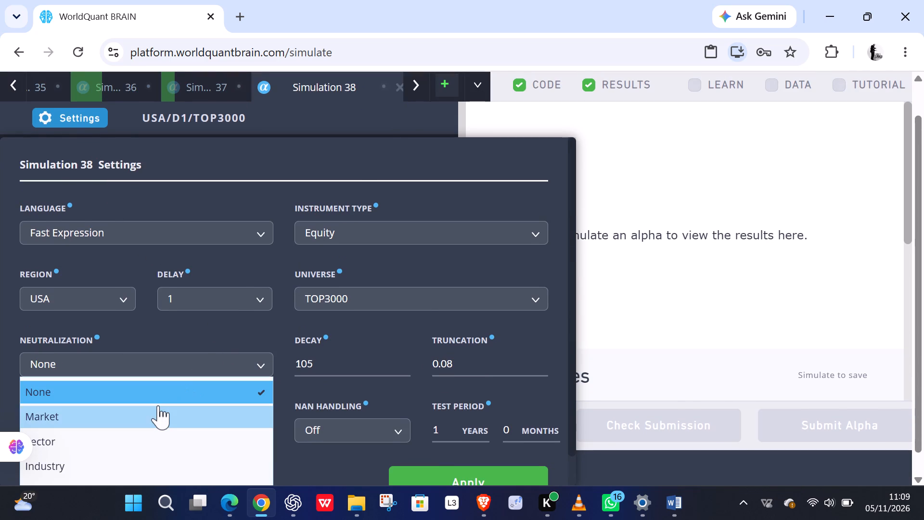
pyautogui.click(158, 405)
pyautogui.scroll(-8, 428, 390)
pyautogui.click(437, 448)
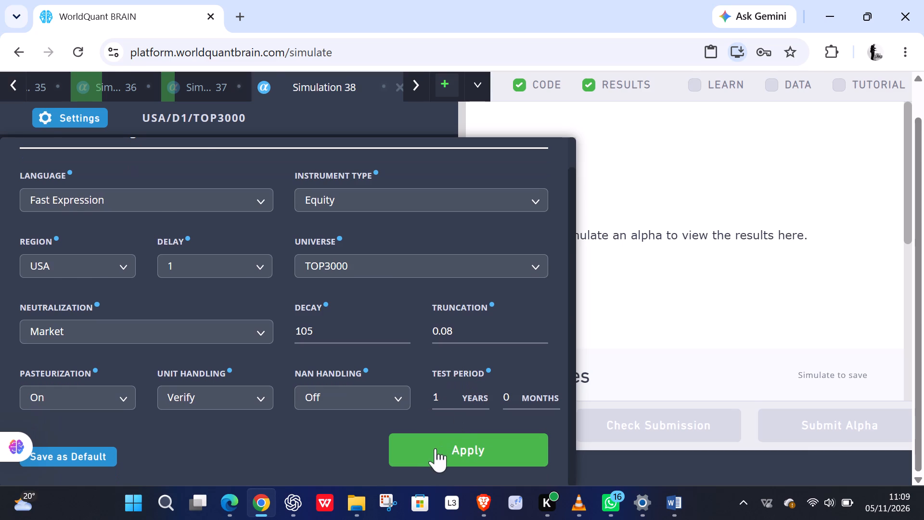
pyautogui.click(436, 456)
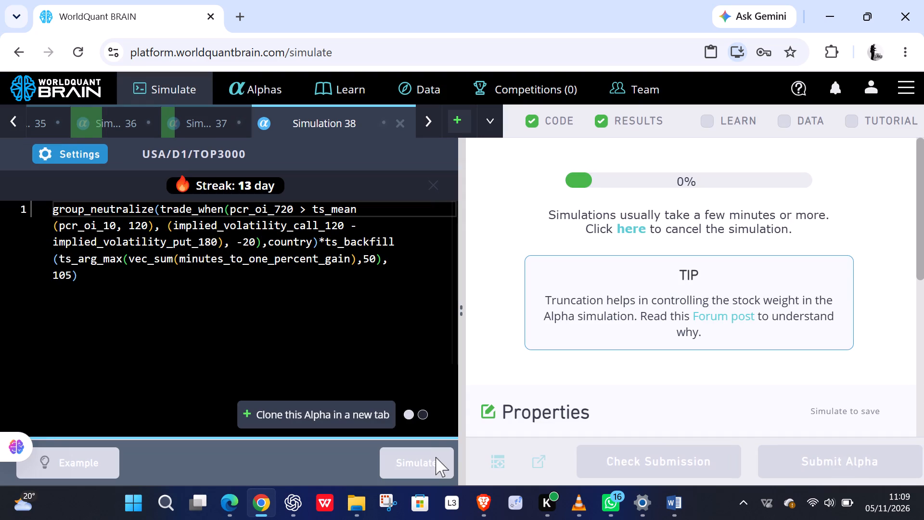
# Clone the Market-neutralized alpha into a new tab and apply a decay of 130 in its settings.
pyautogui.click(307, 411)
pyautogui.click(66, 145)
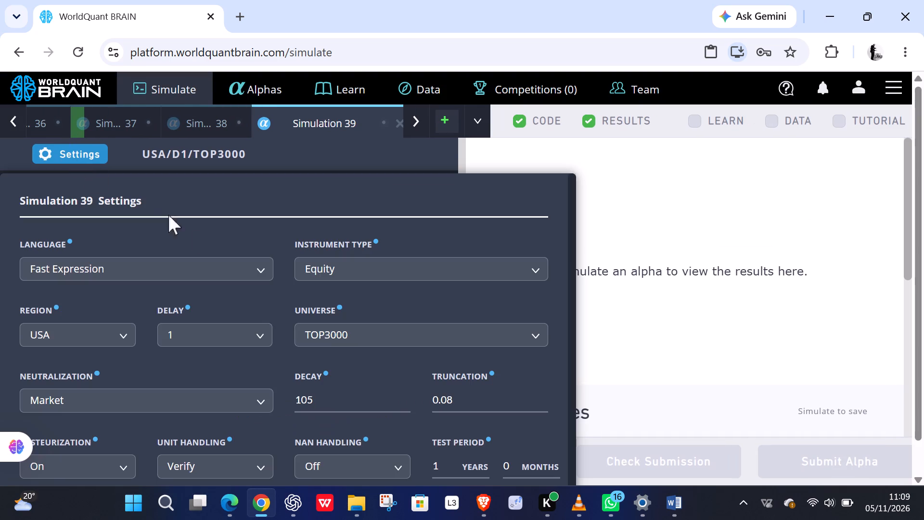
pyautogui.click(334, 401)
pyautogui.scroll(-6, 331, 402)
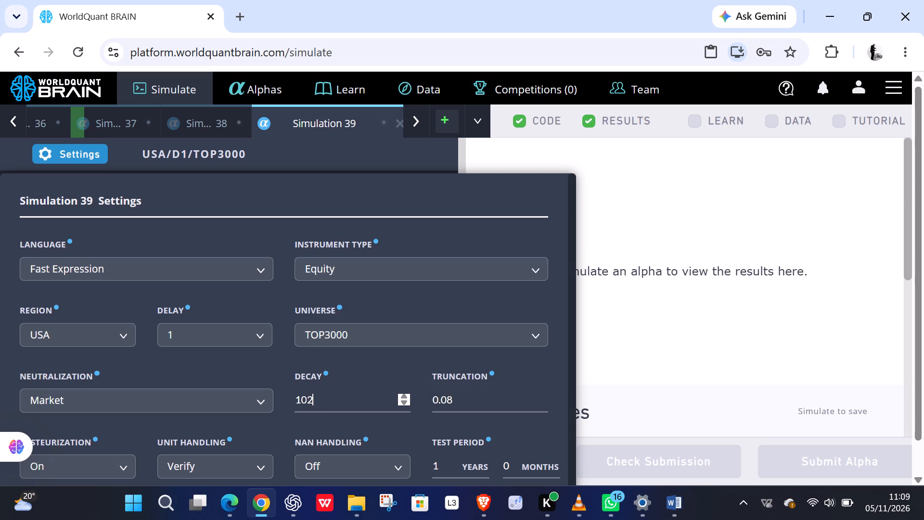
pyautogui.scroll(-4, 332, 403)
pyautogui.scroll(18, 330, 404)
pyautogui.scroll(20, 328, 403)
pyautogui.scroll(-1, 331, 400)
pyautogui.scroll(-5, 363, 428)
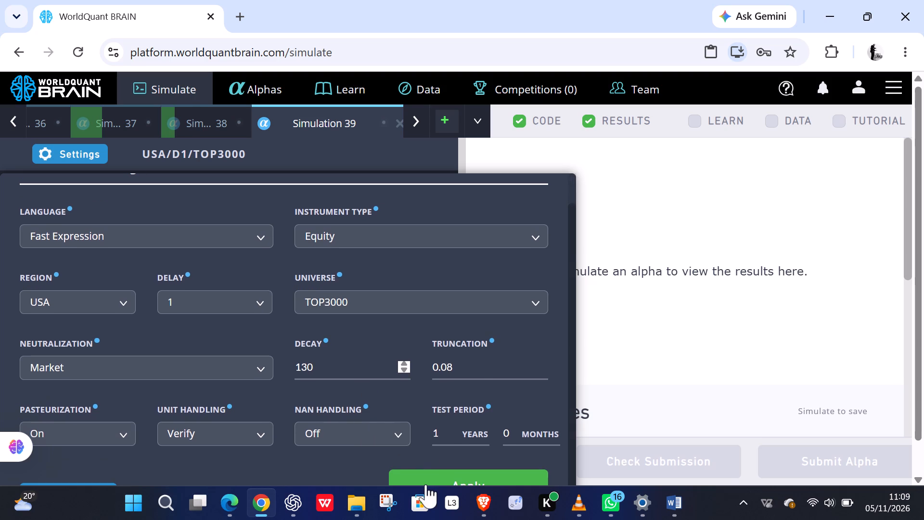
pyautogui.click(423, 480)
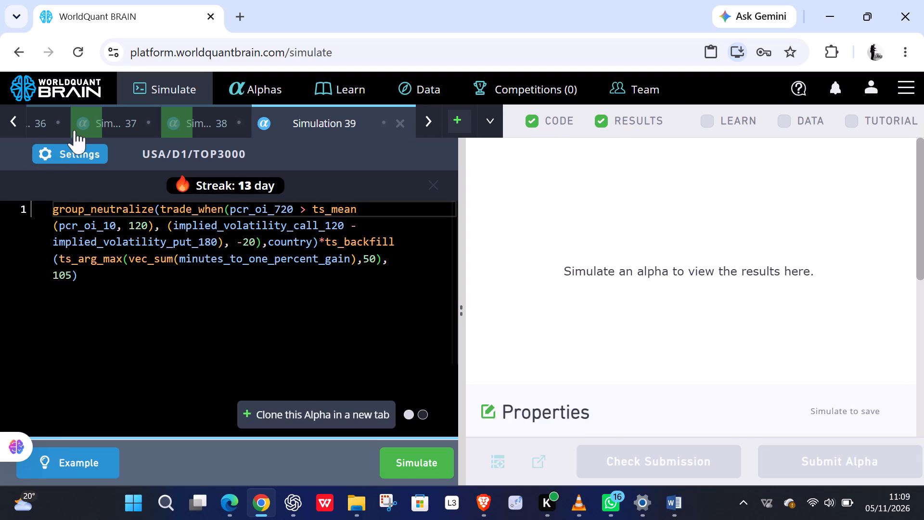
# Switch to Simulation 36 to check its progress.
pyautogui.click(39, 122)
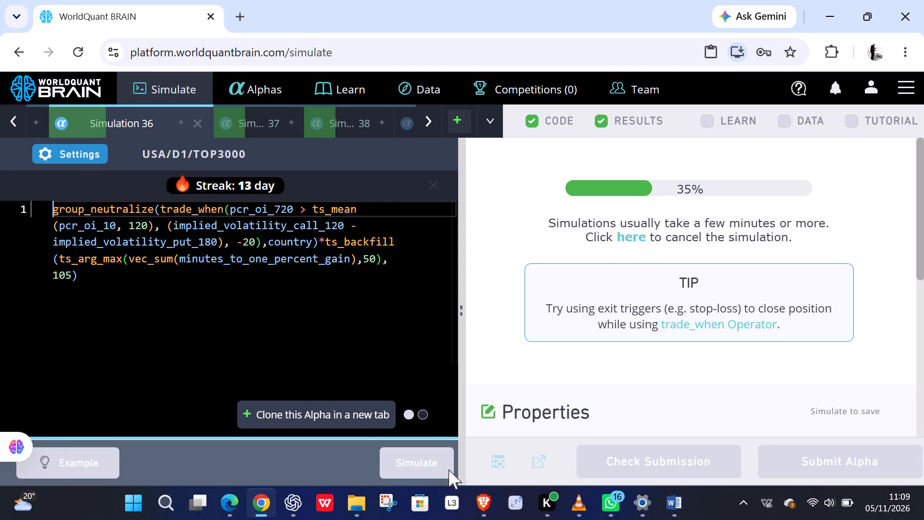
# Open the list of submitted alphas and advance to its last page.
pyautogui.click(246, 88)
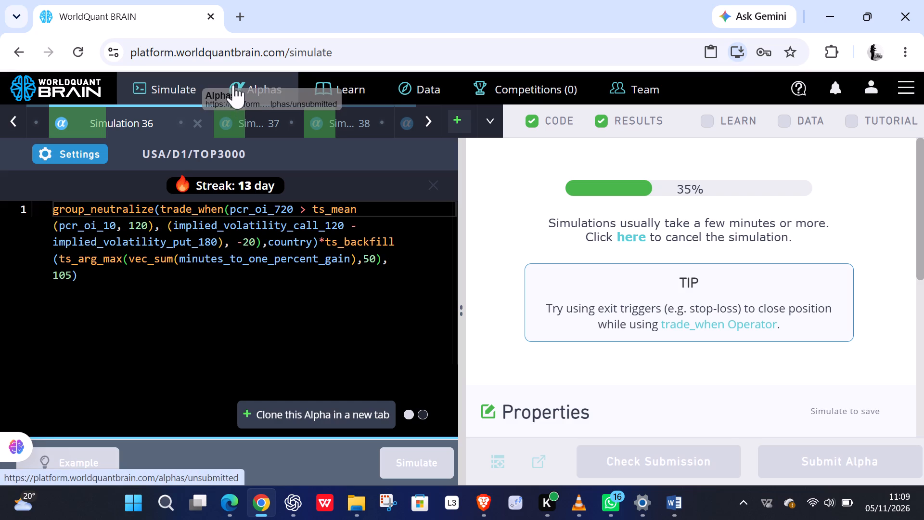
pyautogui.click(279, 85)
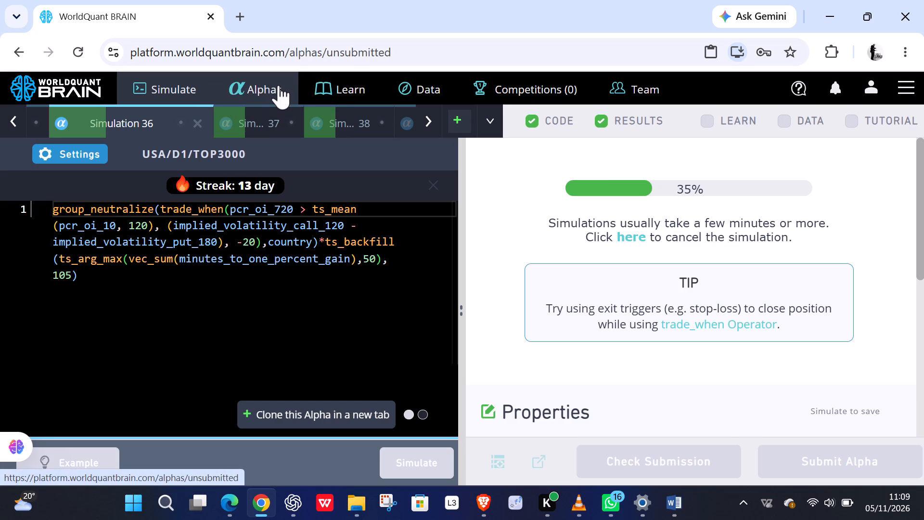
pyautogui.click(423, 179)
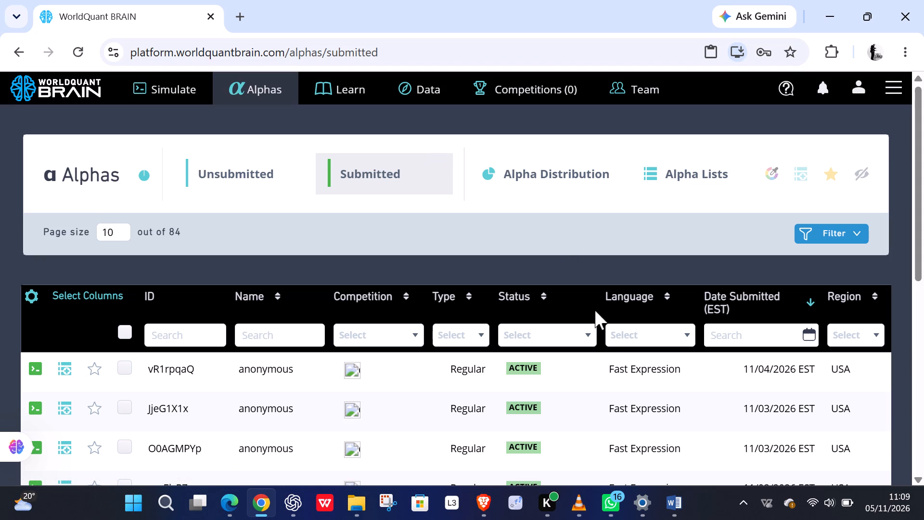
pyautogui.scroll(-12, 608, 329)
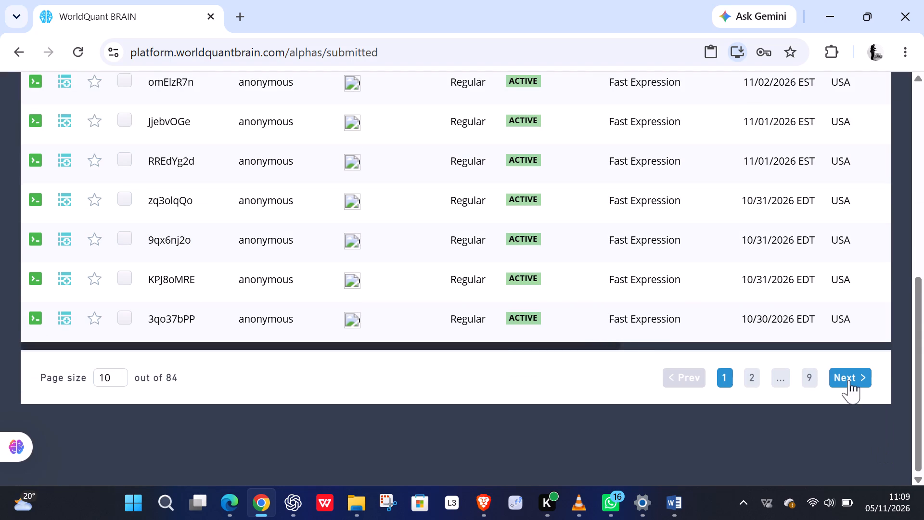
pyautogui.tripleClick(849, 380)
pyautogui.tripleClick(848, 381)
pyautogui.tripleClick(848, 381)
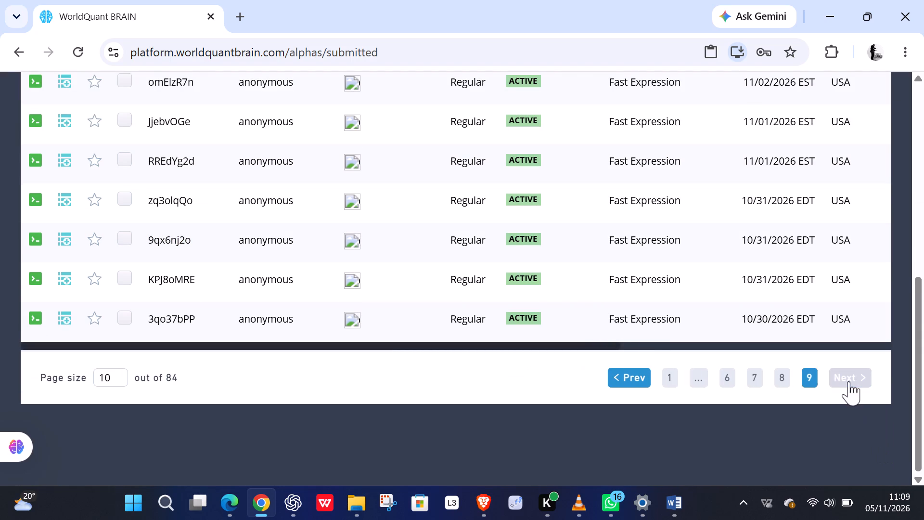
pyautogui.click(849, 381)
pyautogui.scroll(3, 712, 330)
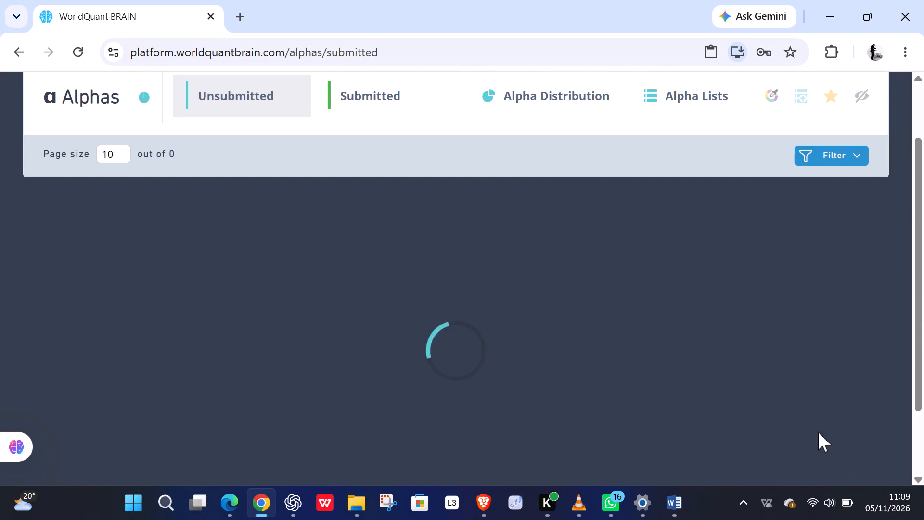
# Reopen the submitted alphas list, advance to page 9 and examine the earliest submissions.
pyautogui.click(429, 115)
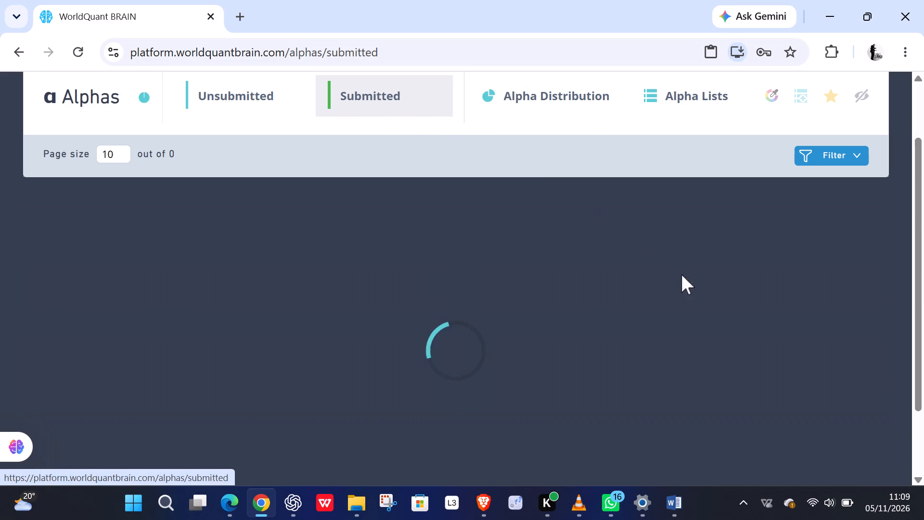
pyautogui.scroll(-18, 794, 351)
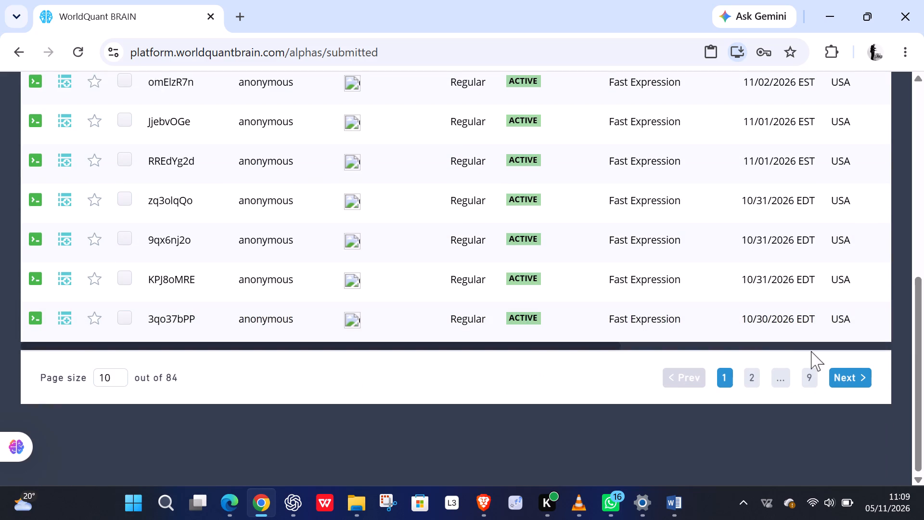
pyautogui.tripleClick(850, 383)
pyautogui.doubleClick(850, 383)
pyautogui.click(852, 384)
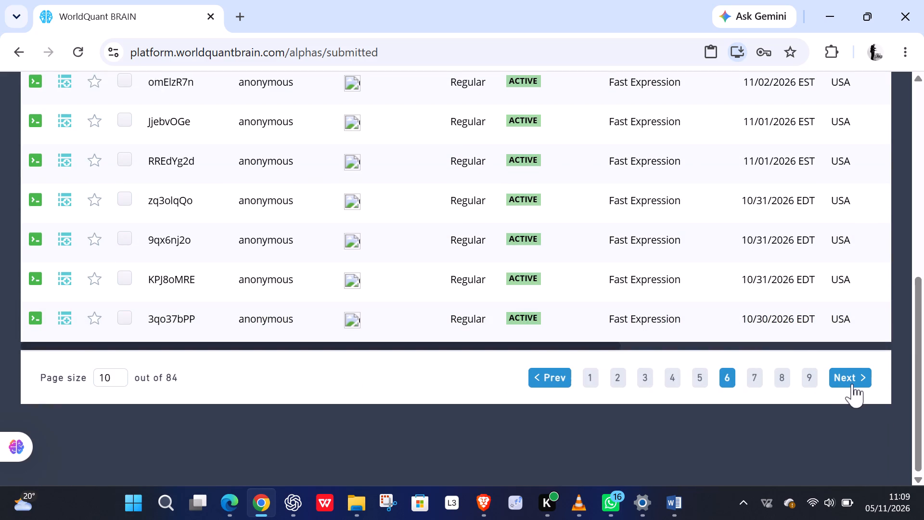
pyautogui.doubleClick(860, 377)
pyautogui.tripleClick(856, 377)
pyautogui.scroll(1, 758, 292)
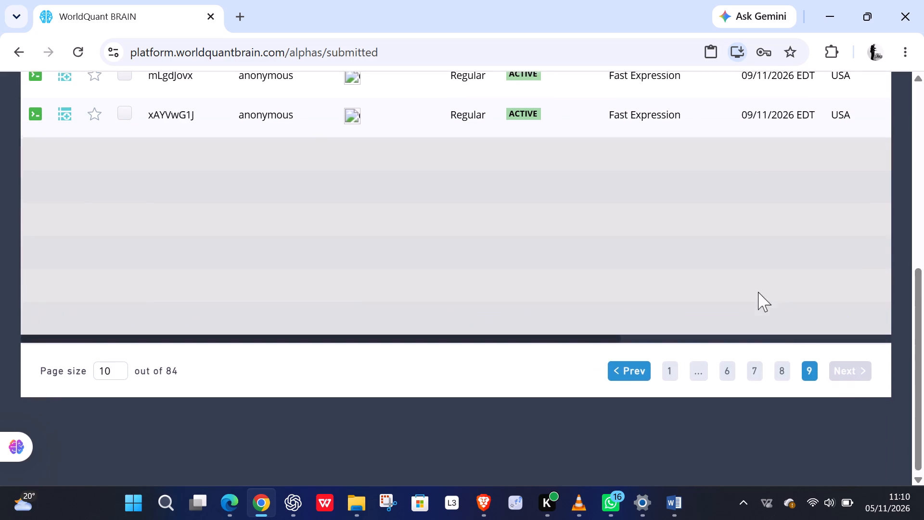
pyautogui.scroll(5, 758, 292)
pyautogui.scroll(-6, 759, 293)
pyautogui.scroll(2, 764, 298)
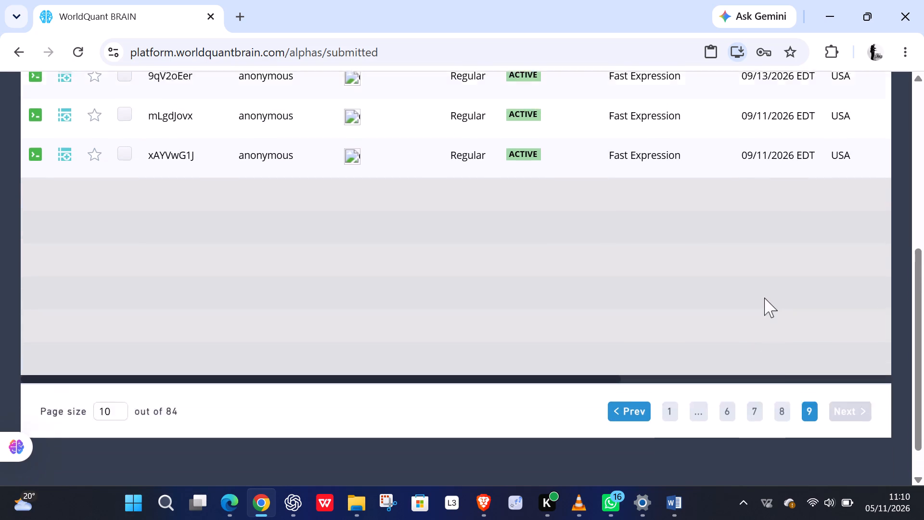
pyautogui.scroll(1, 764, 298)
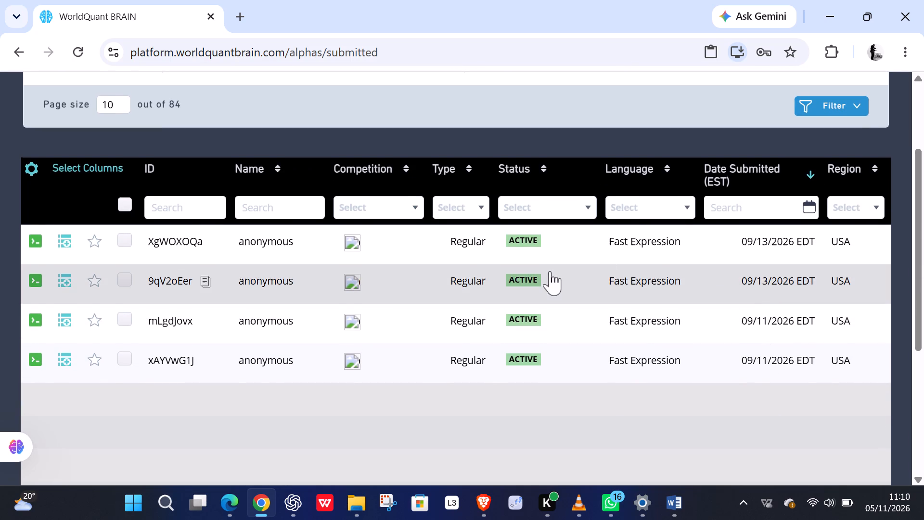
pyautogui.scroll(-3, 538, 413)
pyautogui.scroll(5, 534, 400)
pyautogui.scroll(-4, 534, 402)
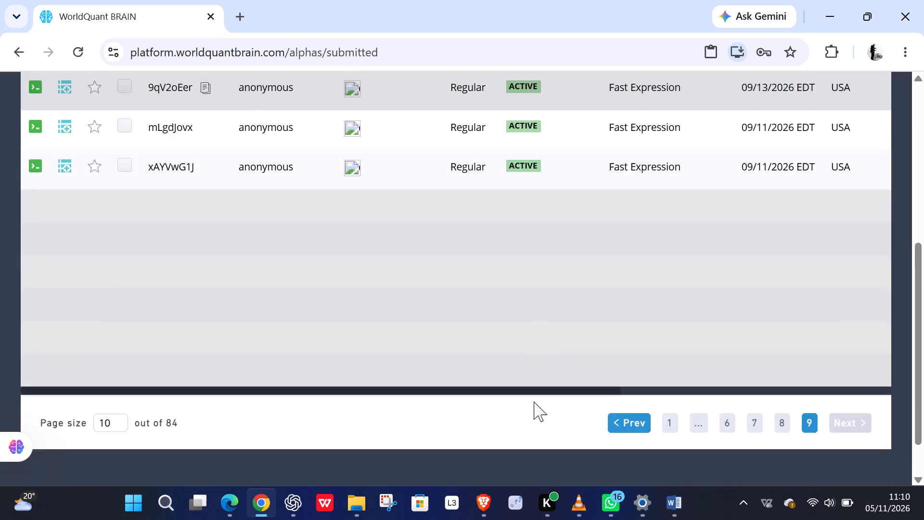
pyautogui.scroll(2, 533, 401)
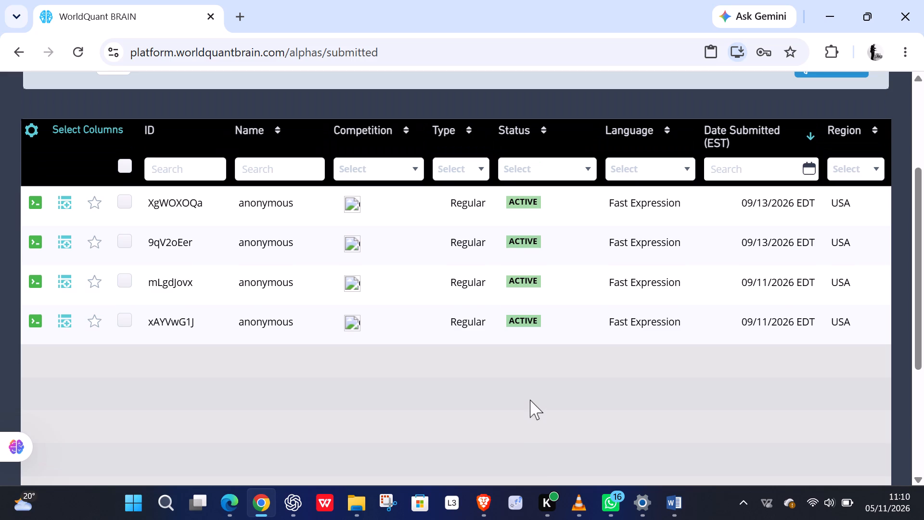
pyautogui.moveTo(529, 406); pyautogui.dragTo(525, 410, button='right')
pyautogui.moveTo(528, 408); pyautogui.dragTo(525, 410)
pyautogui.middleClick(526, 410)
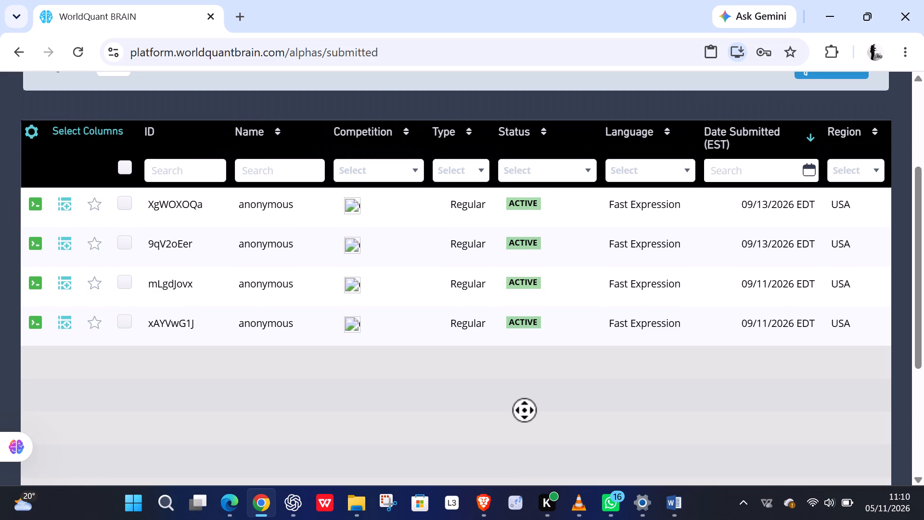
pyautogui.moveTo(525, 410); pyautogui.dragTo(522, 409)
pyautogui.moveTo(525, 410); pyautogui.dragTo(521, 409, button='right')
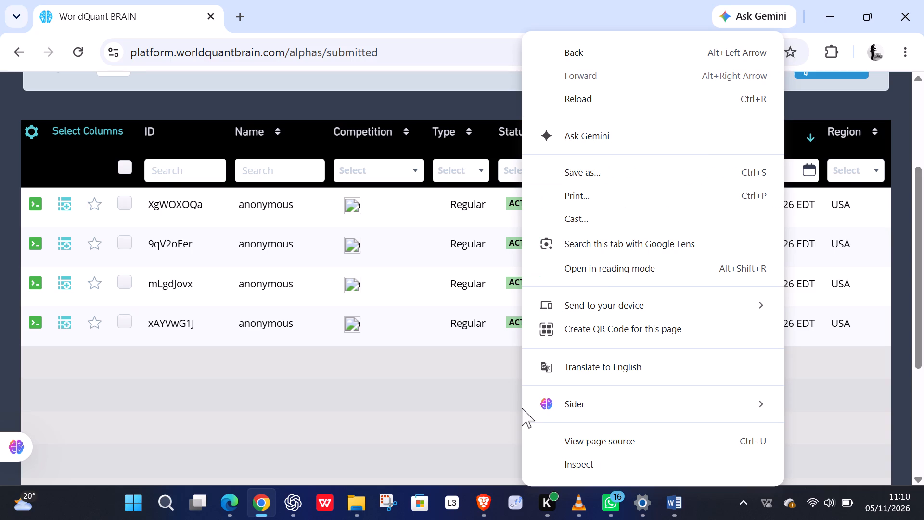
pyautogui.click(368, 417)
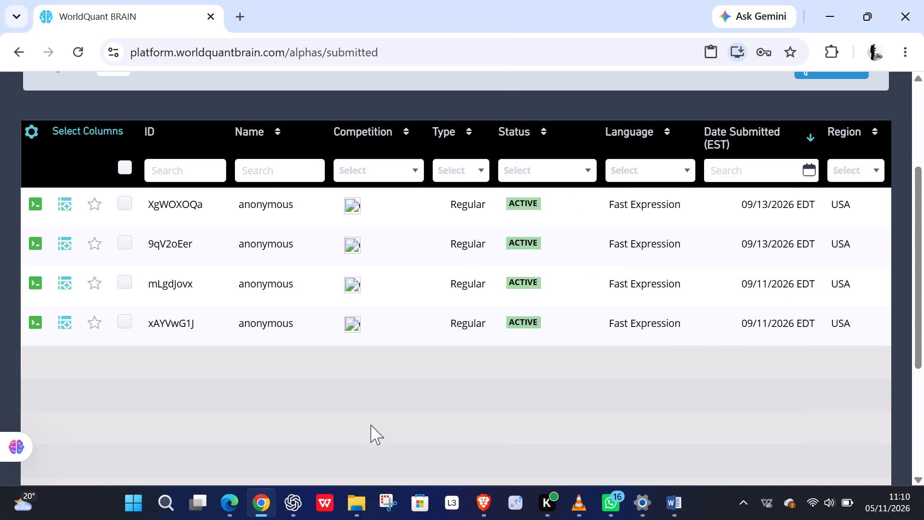
# Open the details of submitted alpha xAYVwG1J and examine its code, simulation settings and OS summary.
pyautogui.scroll(-4, 547, 348)
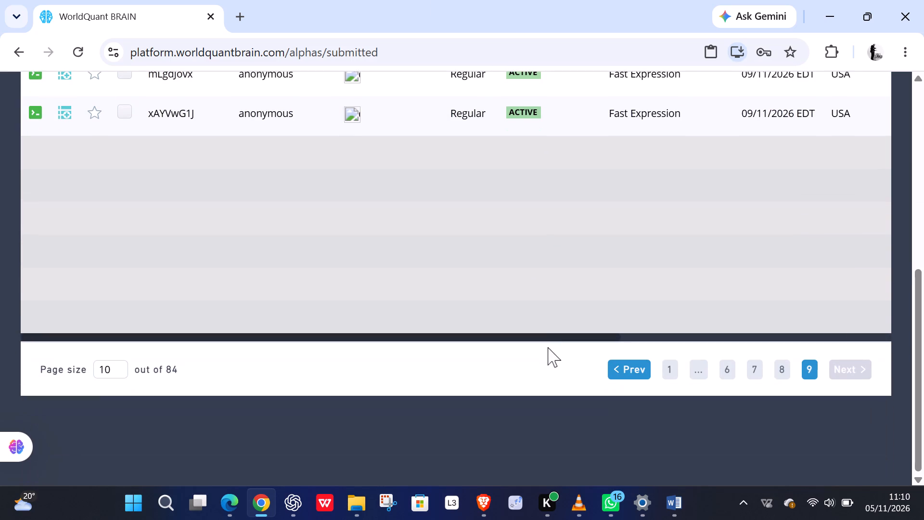
pyautogui.scroll(3, 553, 349)
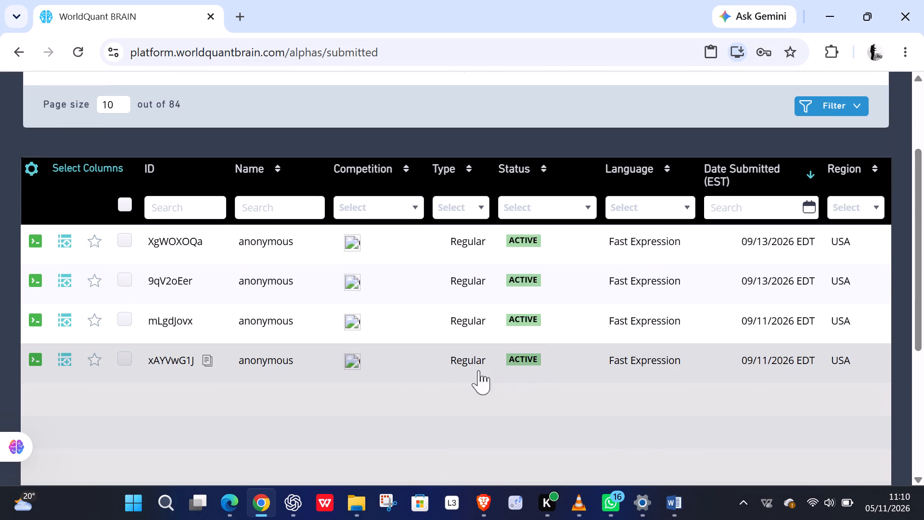
pyautogui.click(411, 362)
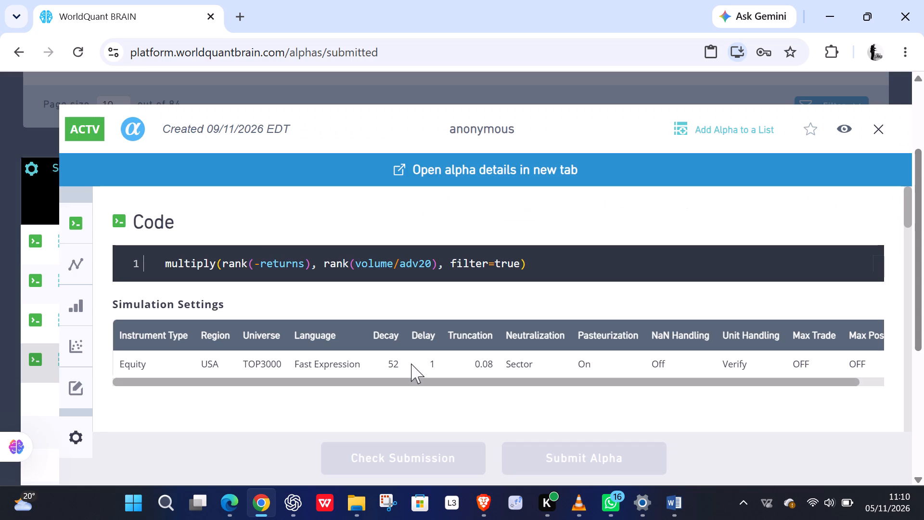
pyautogui.scroll(-1, 411, 362)
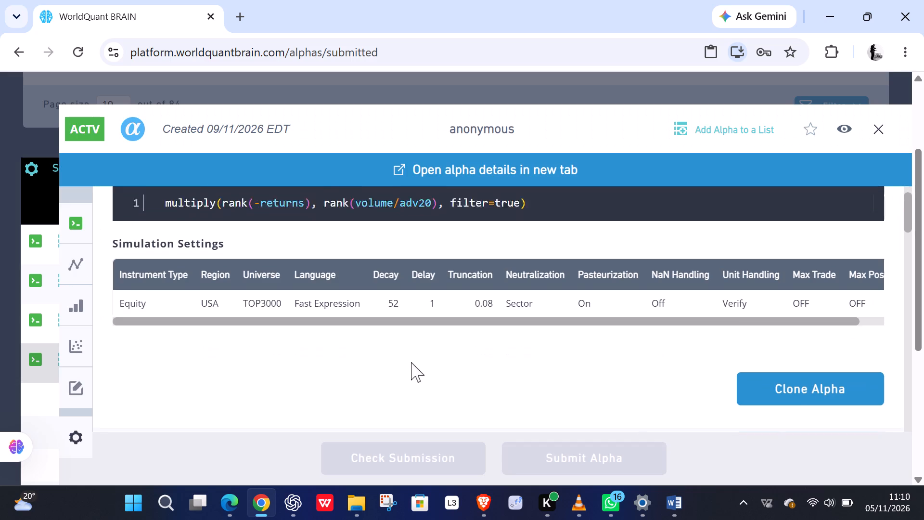
pyautogui.scroll(-6, 411, 362)
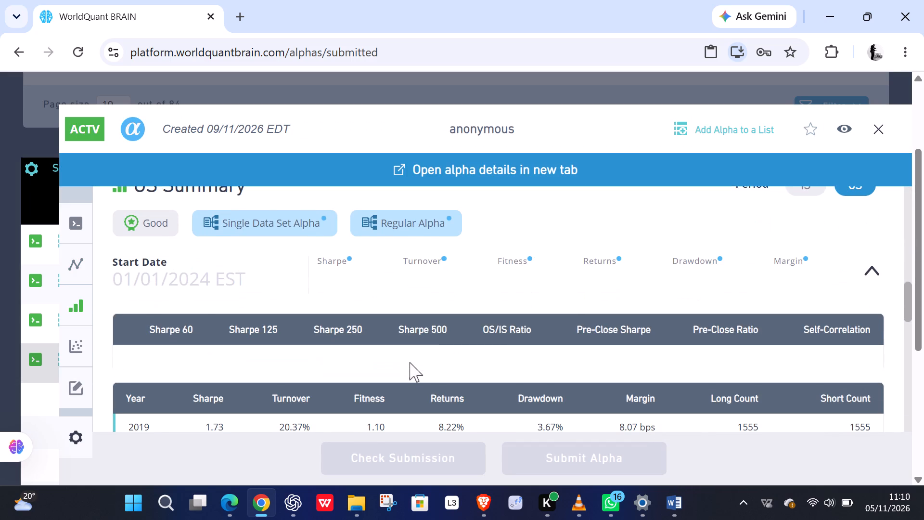
pyautogui.scroll(-6, 408, 362)
pyautogui.scroll(13, 409, 362)
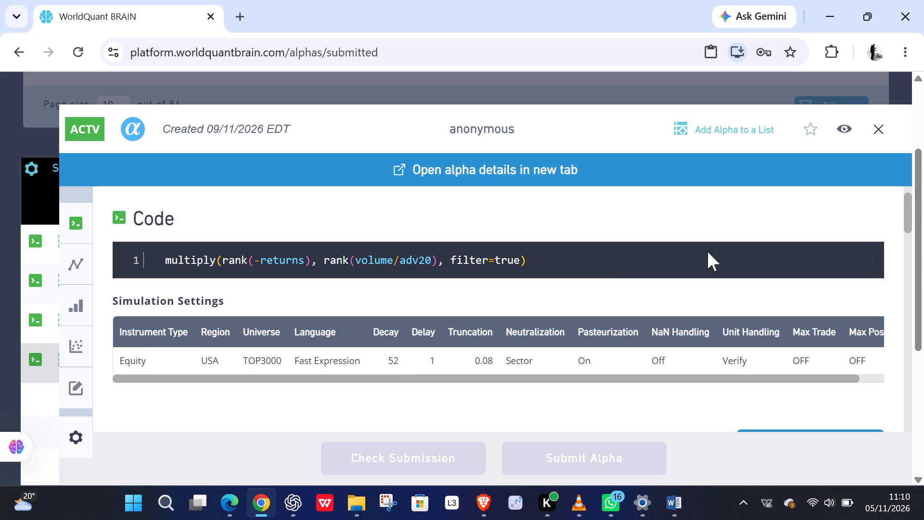
pyautogui.click(884, 128)
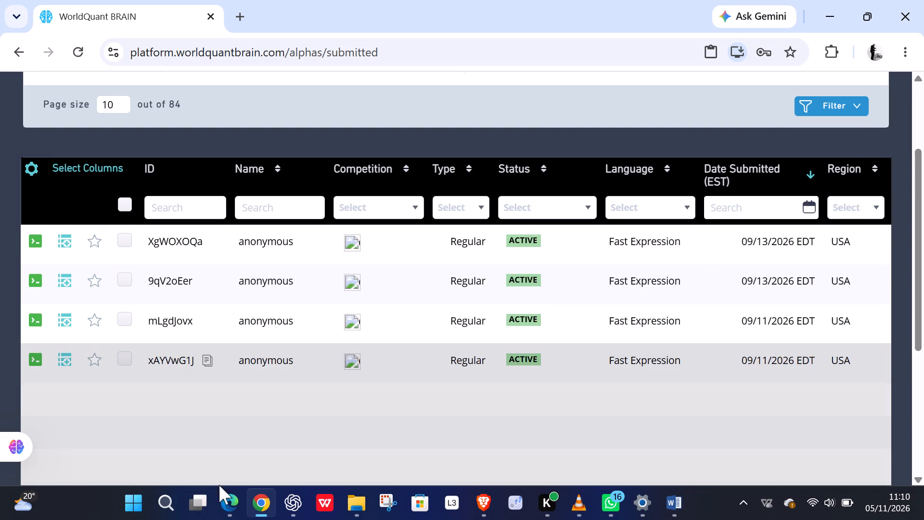
# Reopen the details of submitted alpha xAYVwG1J and copy its full code expression.
pyautogui.scroll(1, 393, 382)
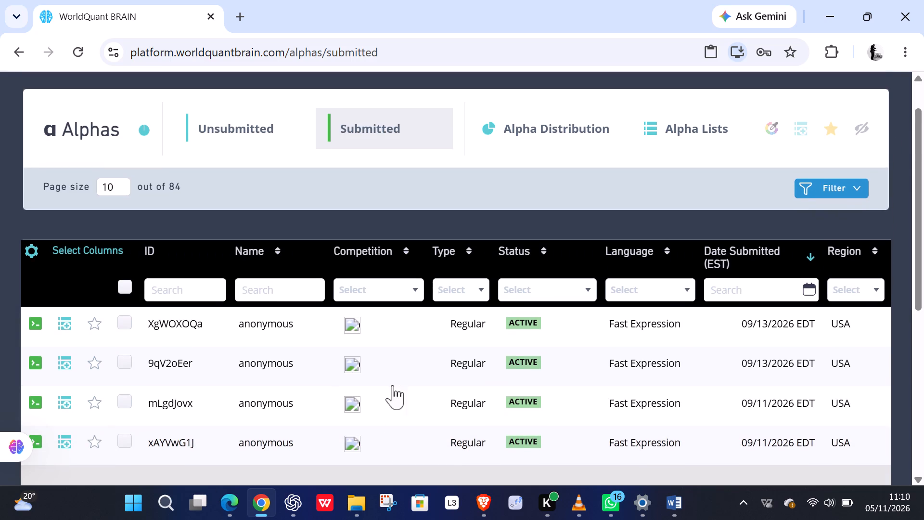
pyautogui.scroll(-3, 401, 431)
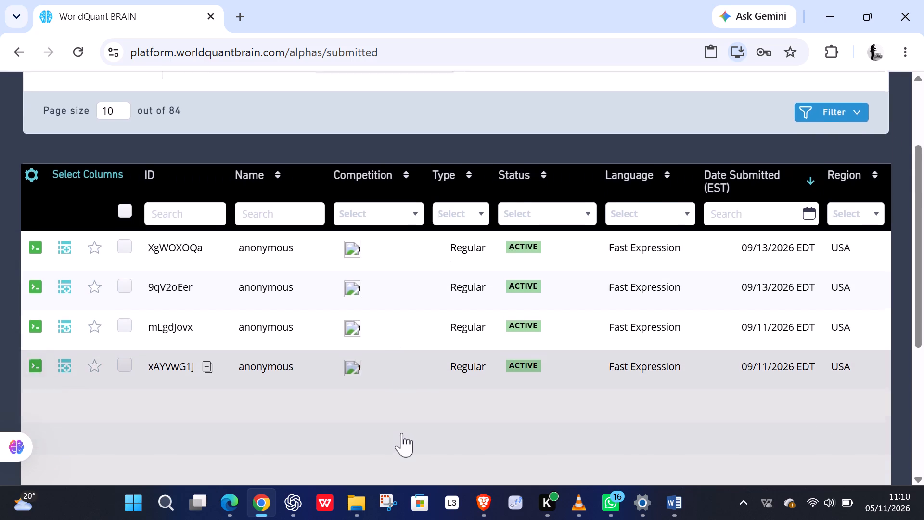
pyautogui.scroll(-3, 402, 433)
pyautogui.scroll(3, 408, 421)
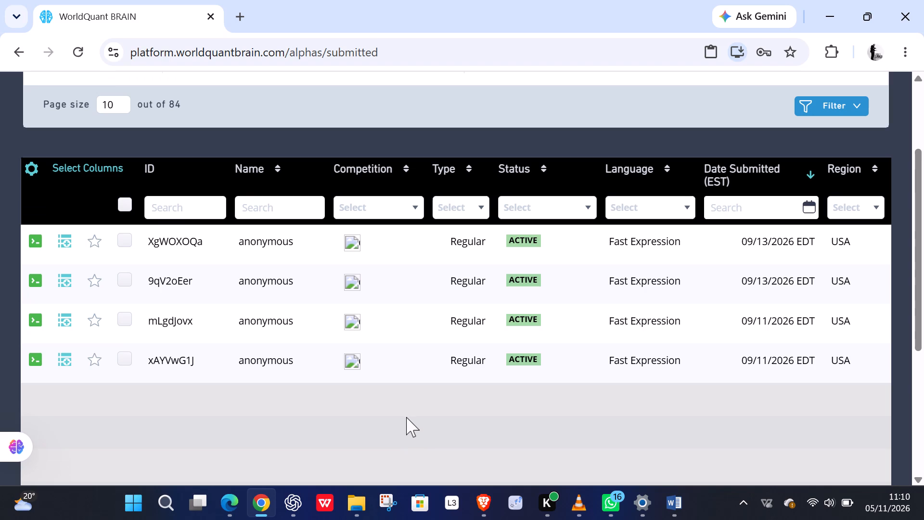
pyautogui.click(399, 361)
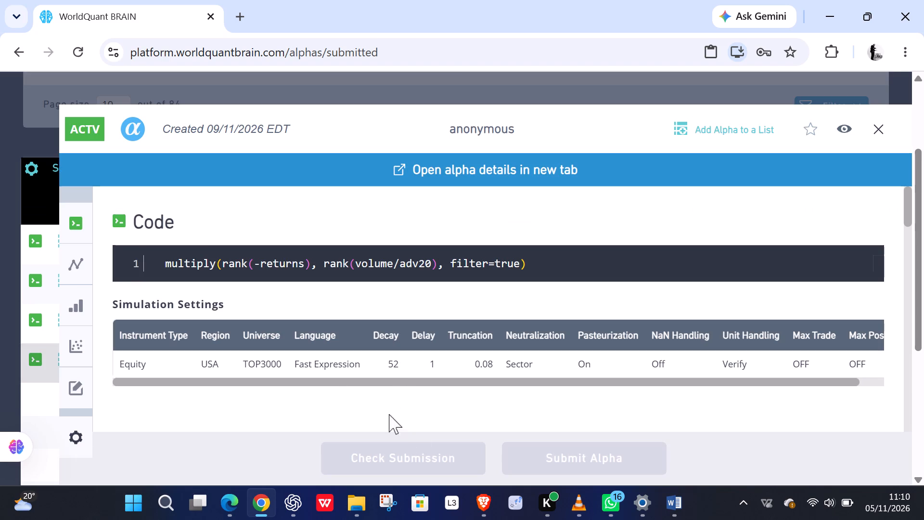
pyautogui.click(162, 266)
pyautogui.click(129, 264)
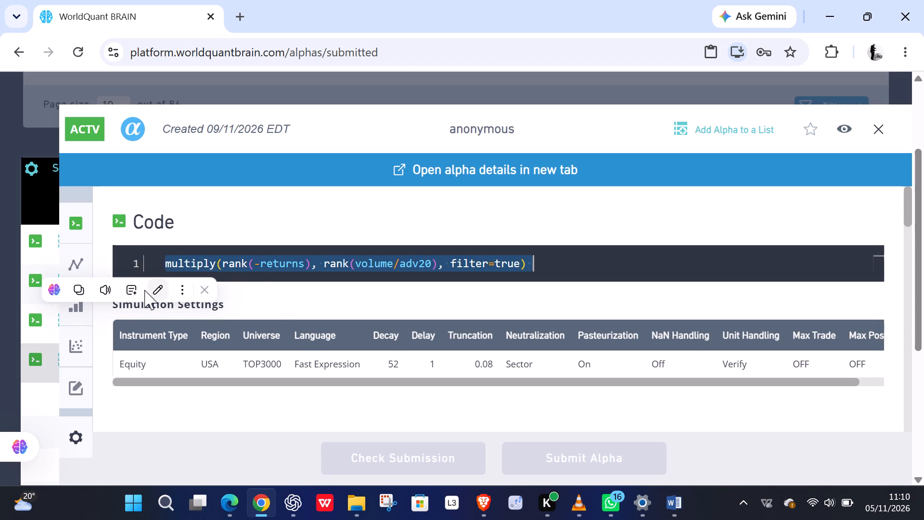
pyautogui.click(83, 292)
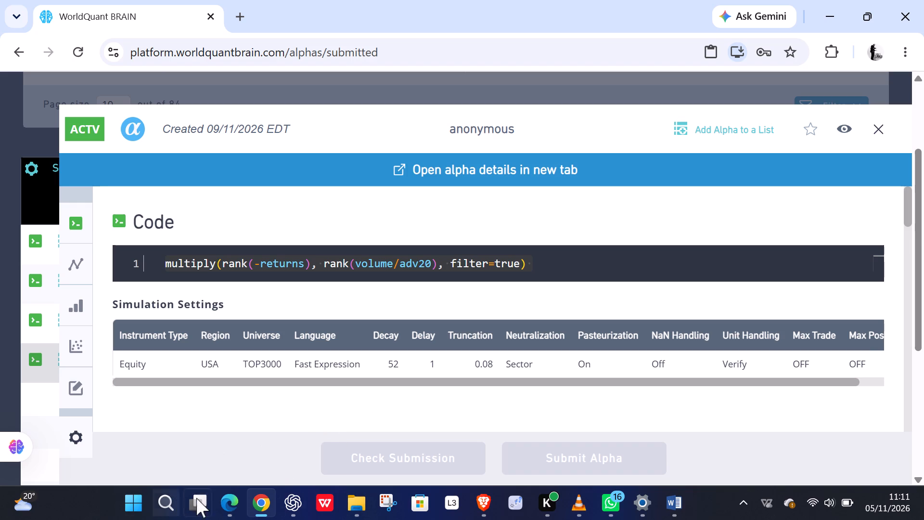
# Switch to the Brave browser and simulate the trade_when alpha in Simulation 9.
pyautogui.click(475, 501)
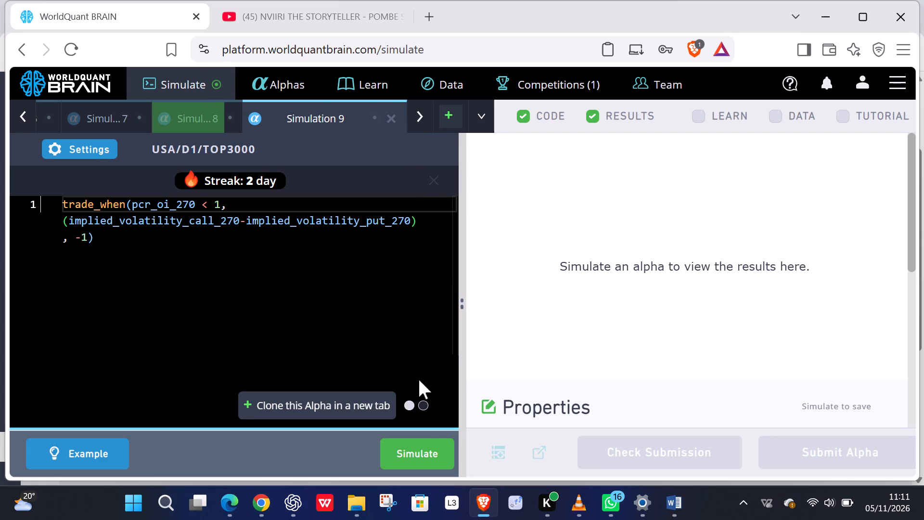
pyautogui.click(398, 447)
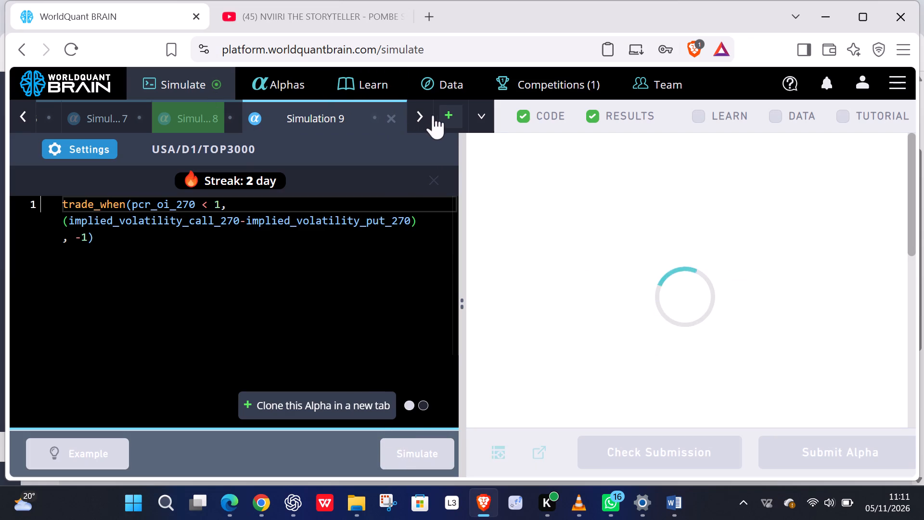
# Add a new simulation and paste the copied expression multiply(rank(-returns), rank(volume/adv20), filter=true) into its code editor.
pyautogui.click(447, 113)
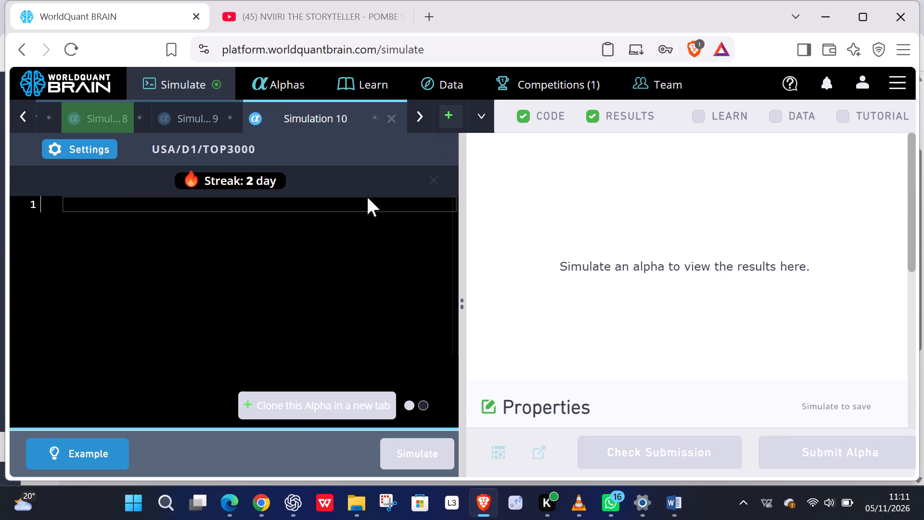
pyautogui.rightClick(77, 217)
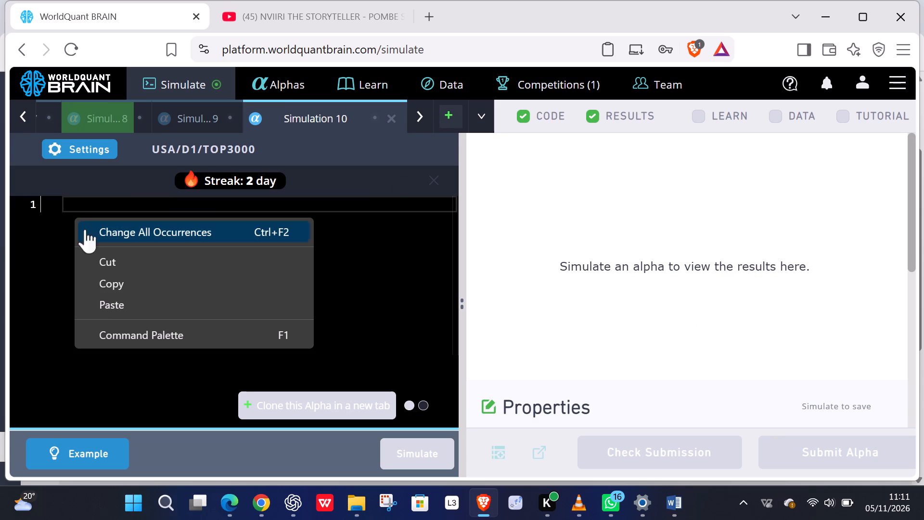
pyautogui.click(102, 305)
# Apply a decay of 52 and Sector neutralization in Simulation 10's settings and simulate the alpha.
pyautogui.click(99, 144)
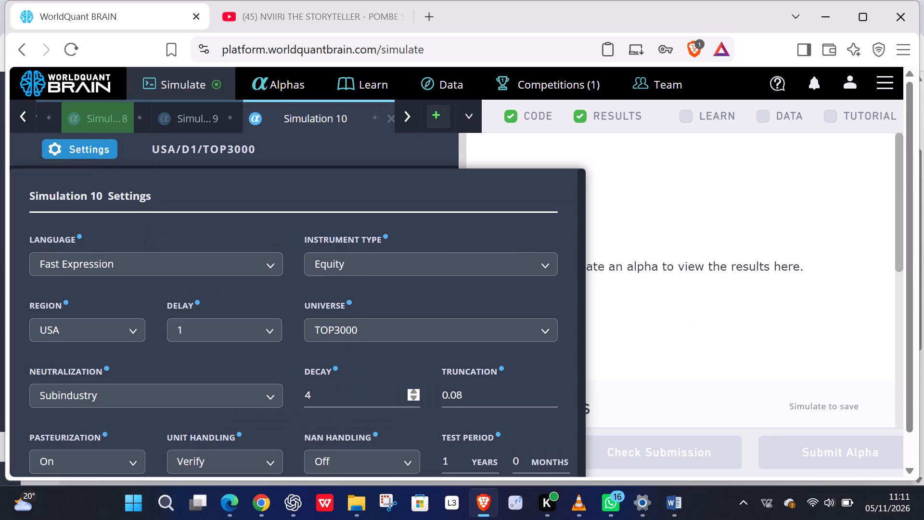
pyautogui.click(338, 385)
pyautogui.press('BackSpace')
pyautogui.write('52')
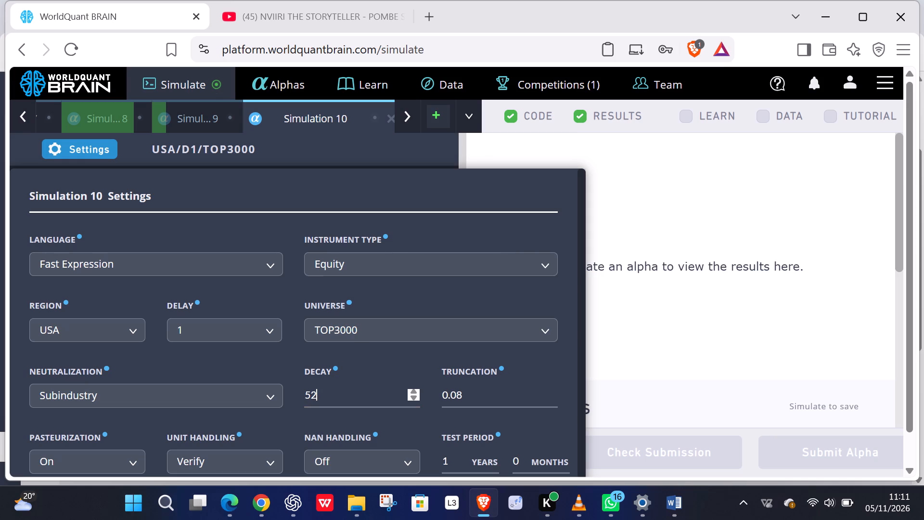
pyautogui.click(263, 389)
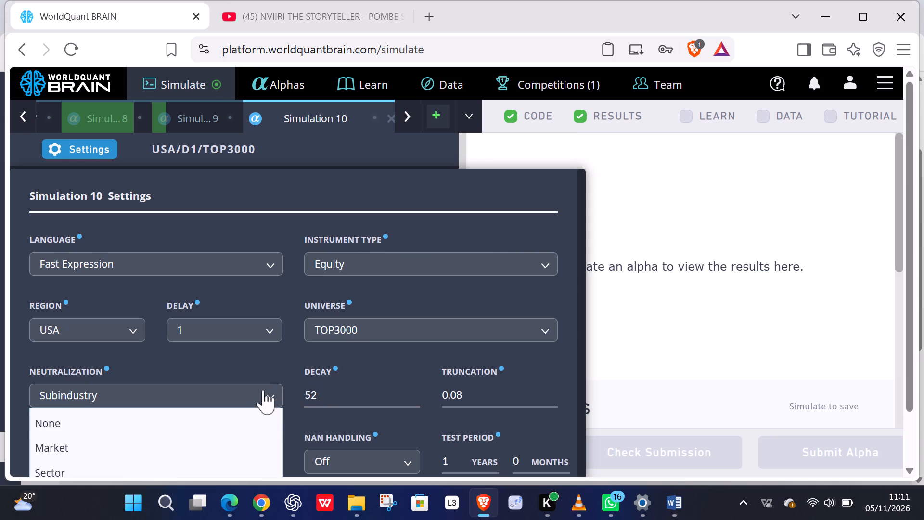
pyautogui.scroll(-2, 211, 429)
pyautogui.click(187, 412)
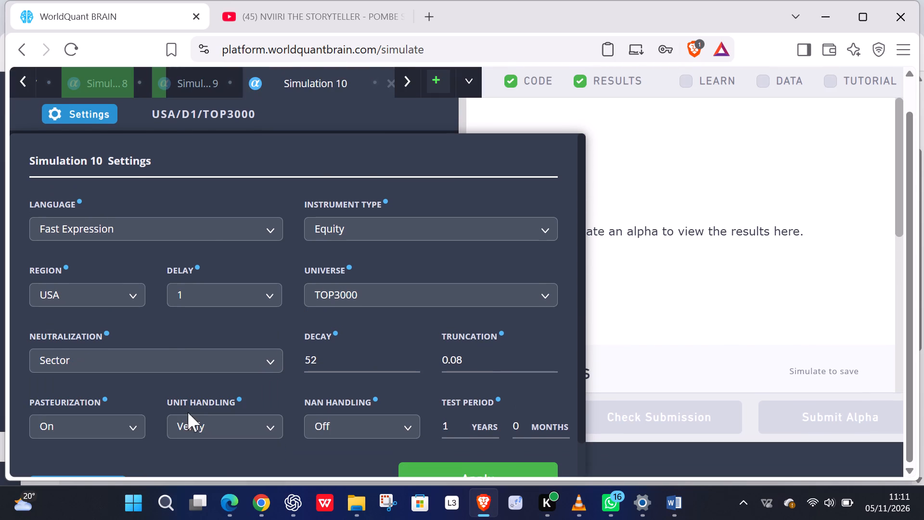
pyautogui.scroll(-3, 326, 402)
pyautogui.click(444, 432)
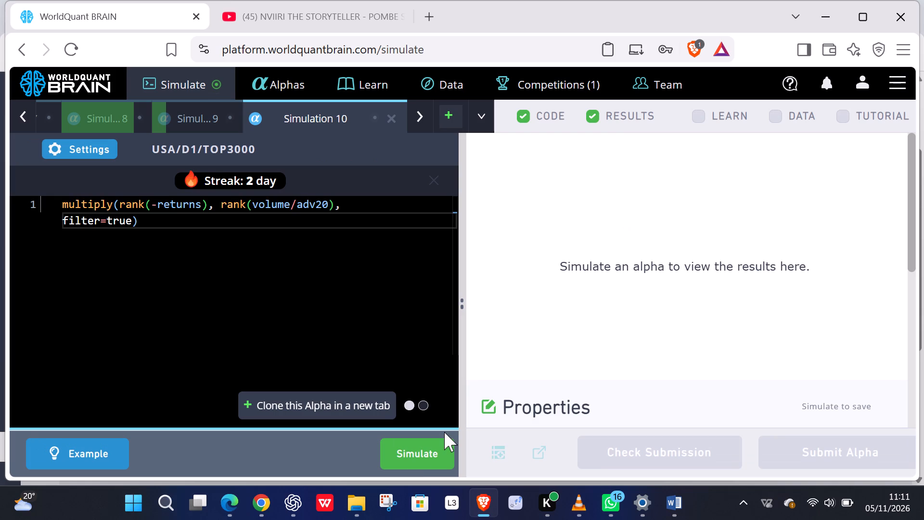
pyautogui.click(417, 450)
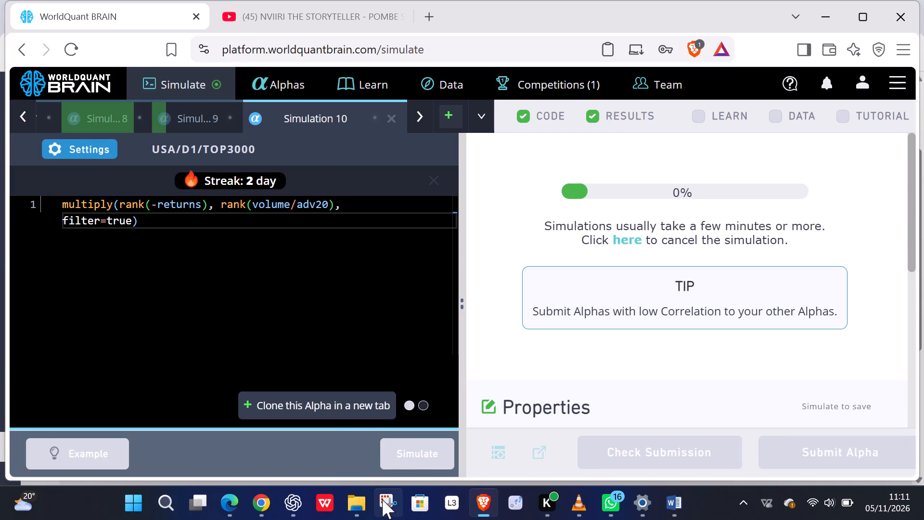
# Switch back to Chrome, leave the submitted alphas for the Simulate page, and show the test period for Simulation 36.
pyautogui.click(258, 501)
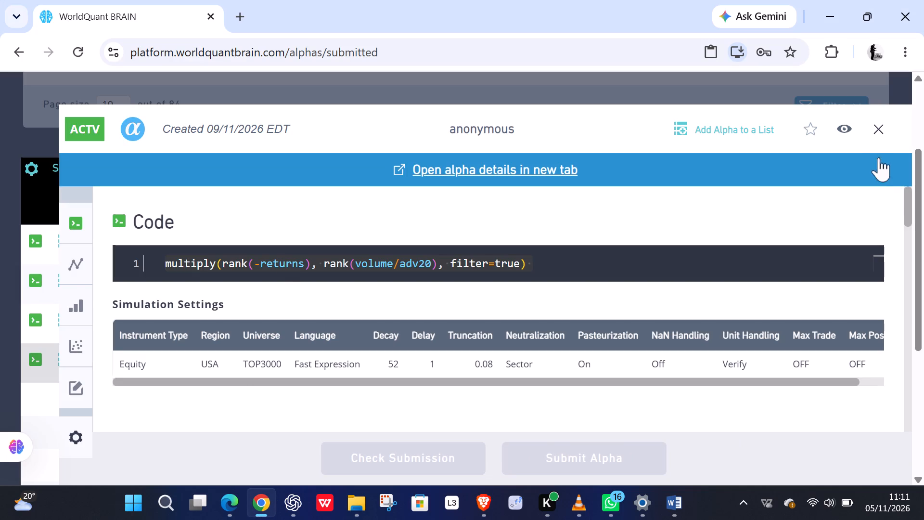
pyautogui.click(875, 128)
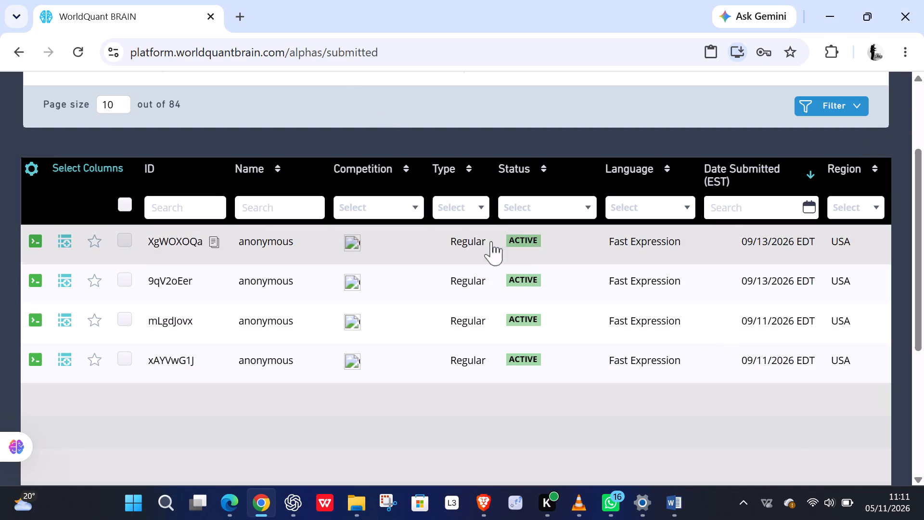
pyautogui.scroll(5, 363, 259)
pyautogui.click(178, 92)
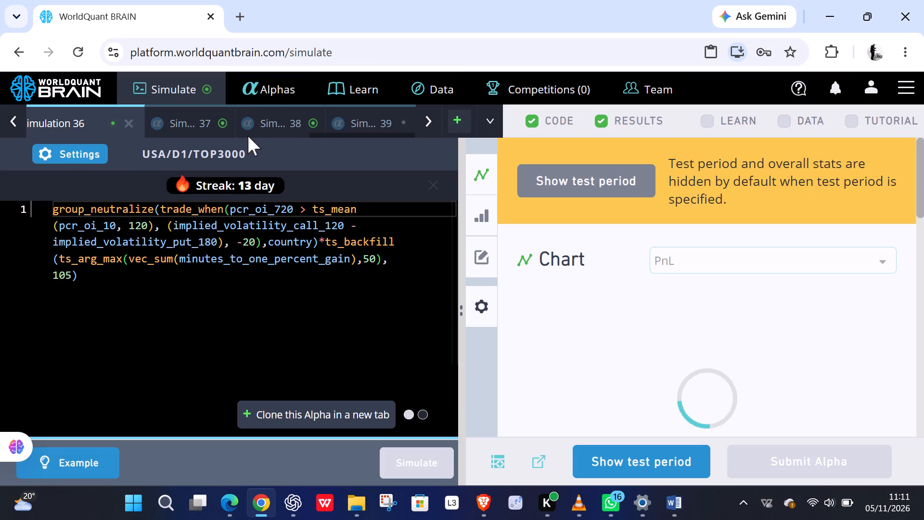
pyautogui.click(328, 467)
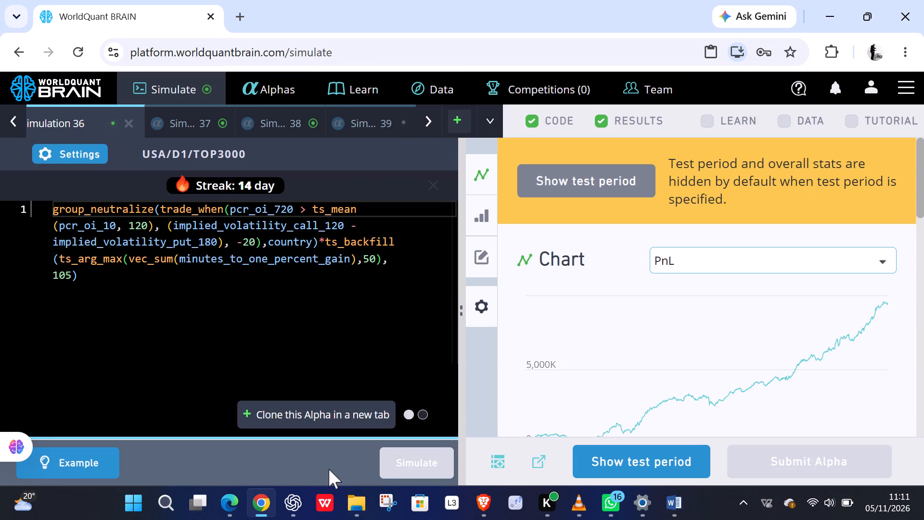
pyautogui.click(575, 462)
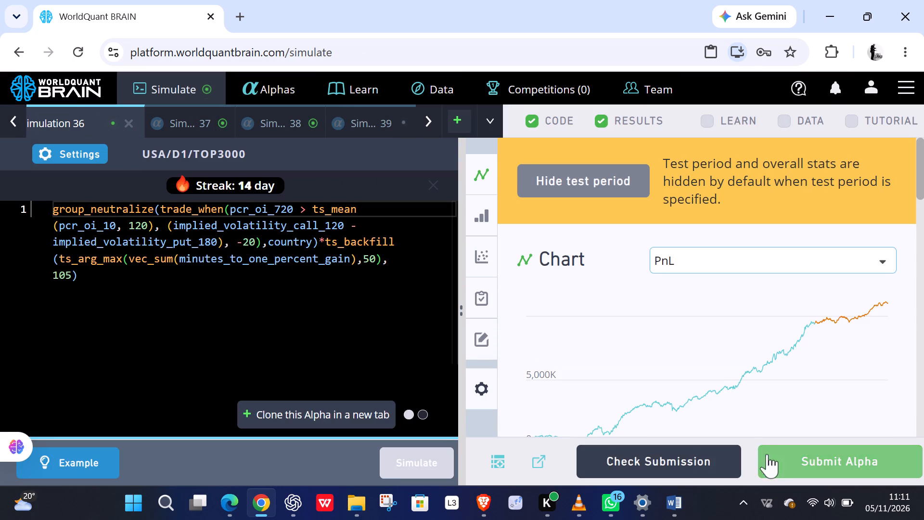
# Try to submit the alphas of Simulations 36, 37 and 38 in turn, showing the test period for 37 and 38 before submitting.
pyautogui.click(803, 454)
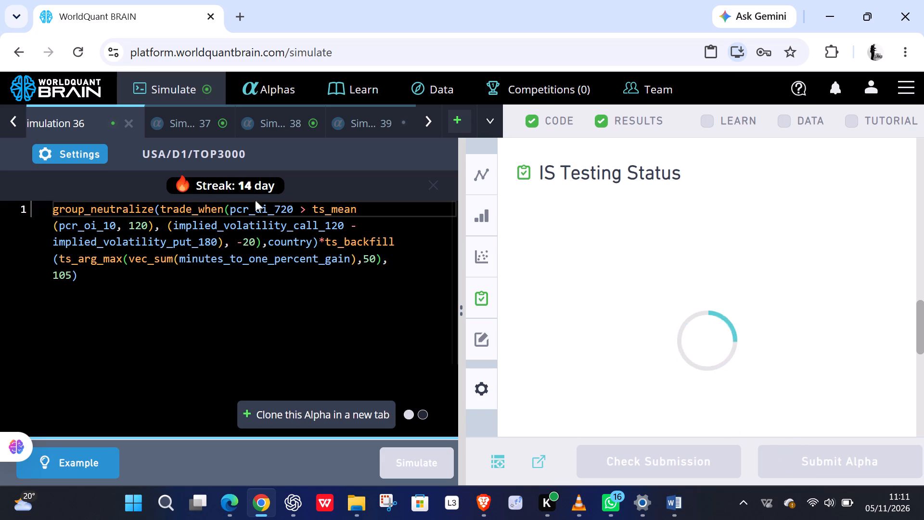
pyautogui.click(184, 123)
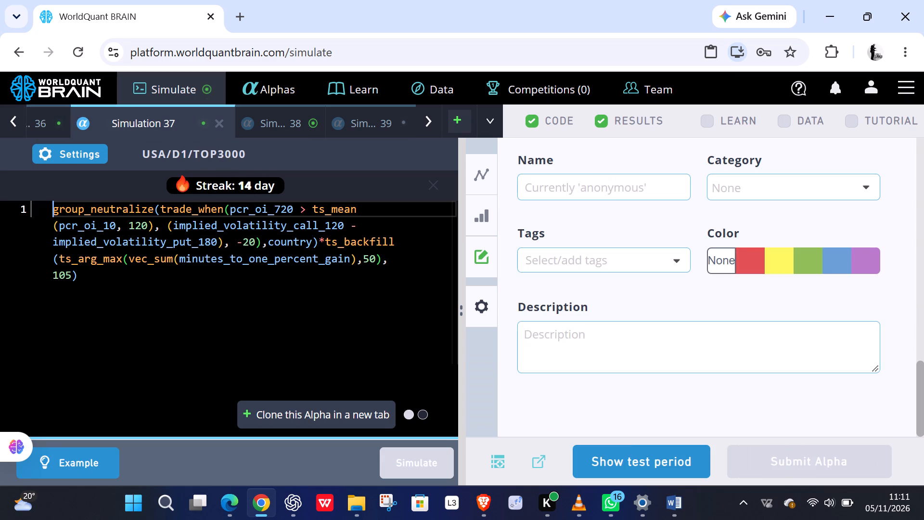
pyautogui.click(625, 446)
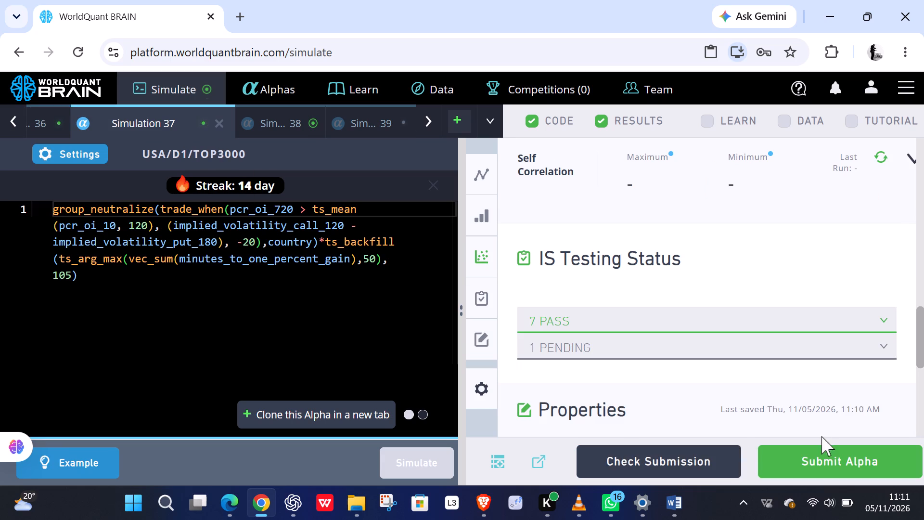
pyautogui.click(813, 464)
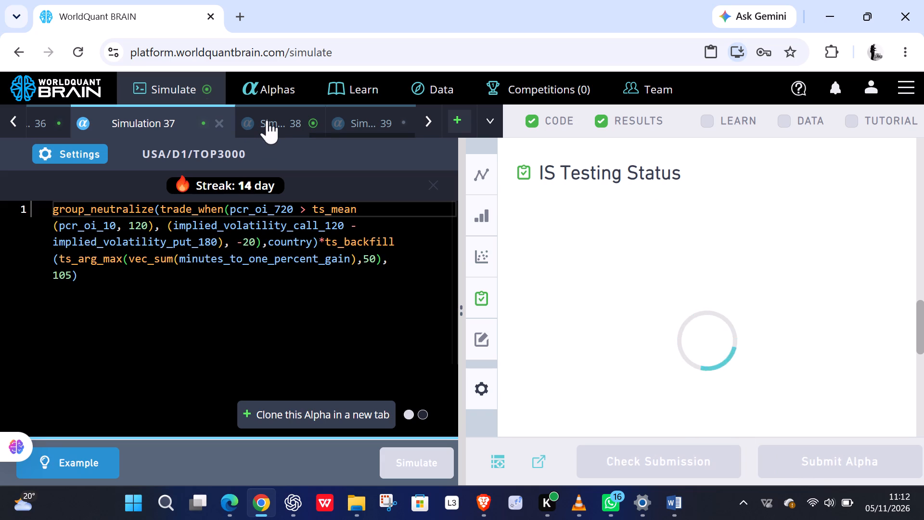
pyautogui.click(264, 124)
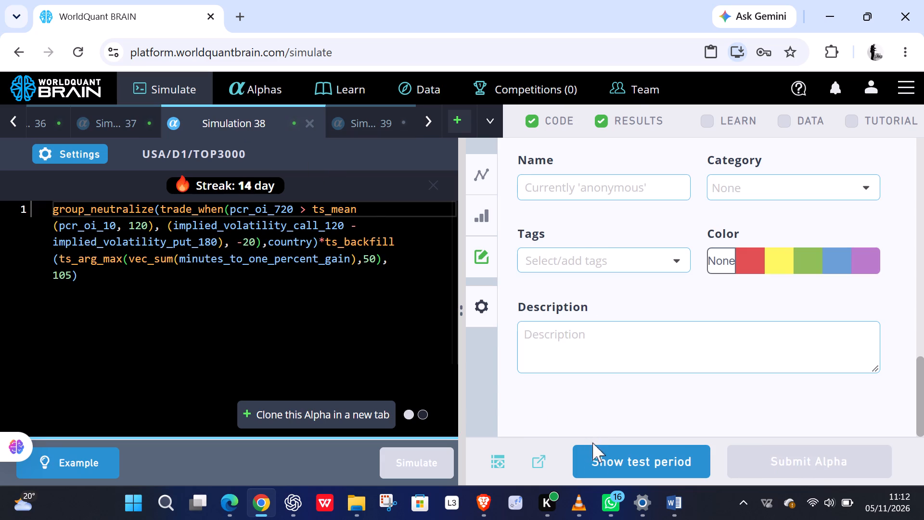
pyautogui.click(596, 452)
pyautogui.click(800, 453)
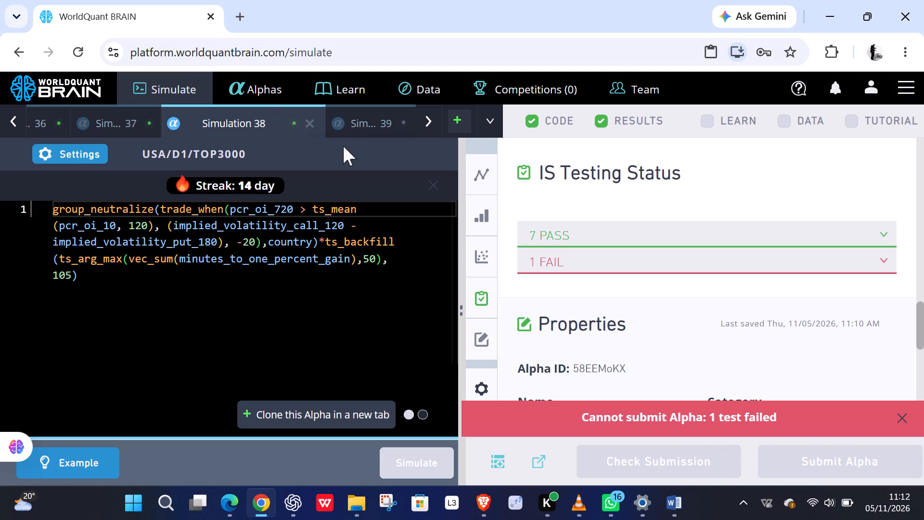
# Simulate the group_neutralize alpha in Simulation 39.
pyautogui.click(353, 121)
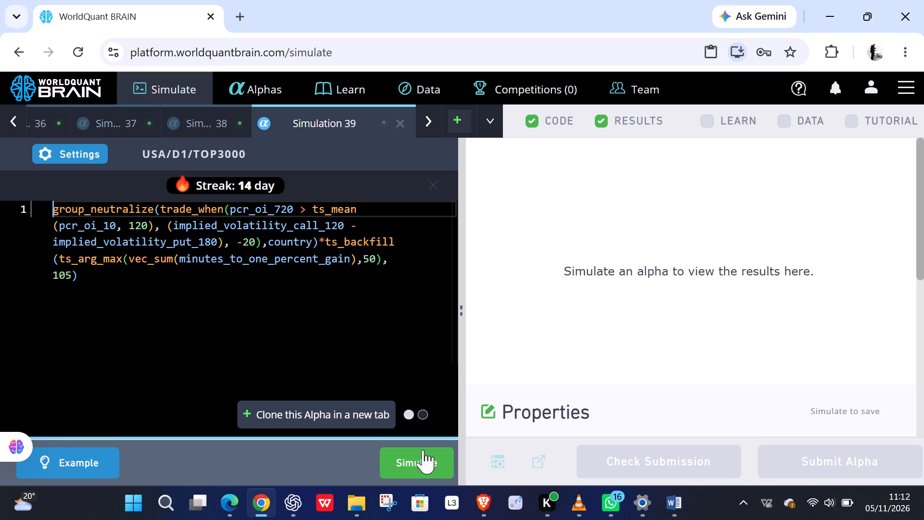
pyautogui.click(421, 458)
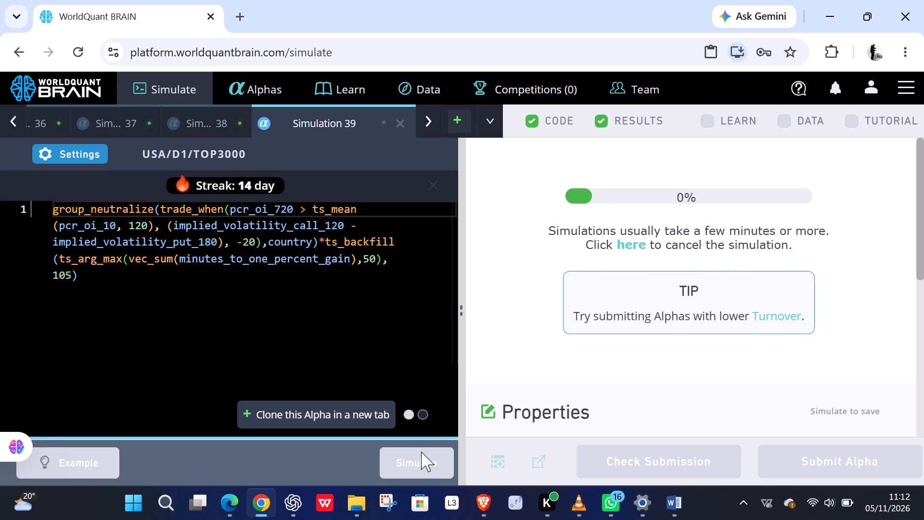
# Switch to the Brave browser and close Simulations 1 through 9, discarding unsimulated code and keeping only Simulation 10 open.
pyautogui.click(255, 507)
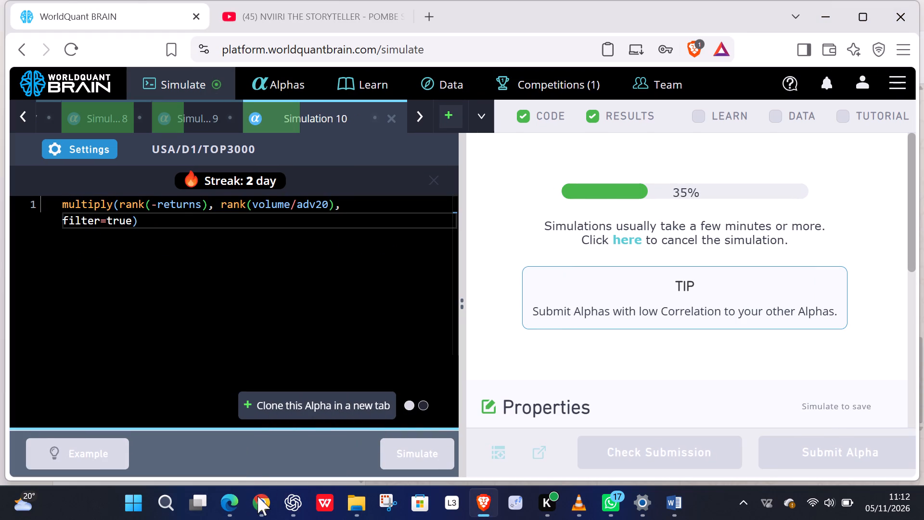
pyautogui.click(478, 120)
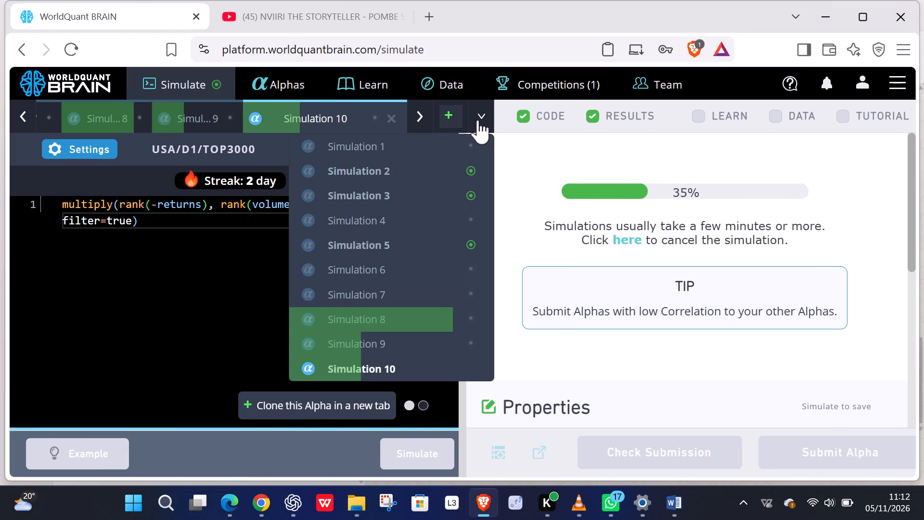
pyautogui.click(473, 148)
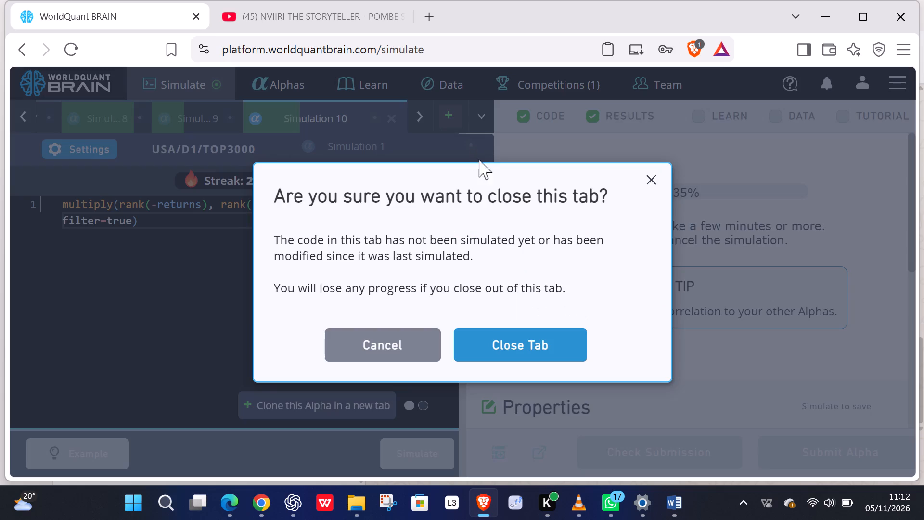
pyautogui.click(513, 346)
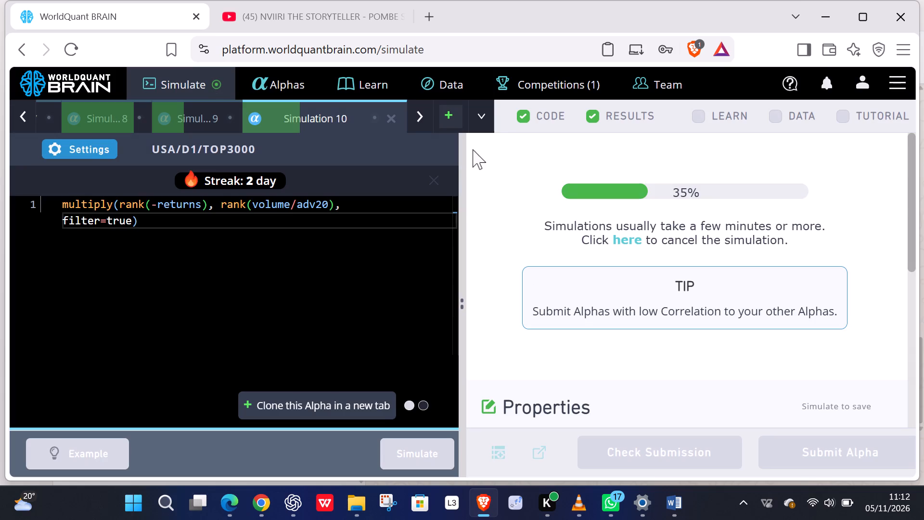
pyautogui.click(477, 115)
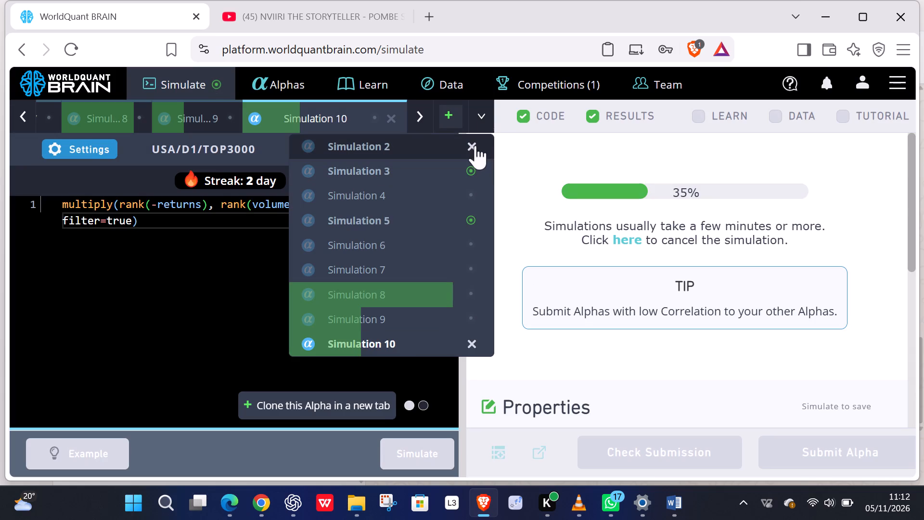
pyautogui.click(472, 146)
pyautogui.click(472, 146)
pyautogui.click(473, 146)
pyautogui.click(473, 146)
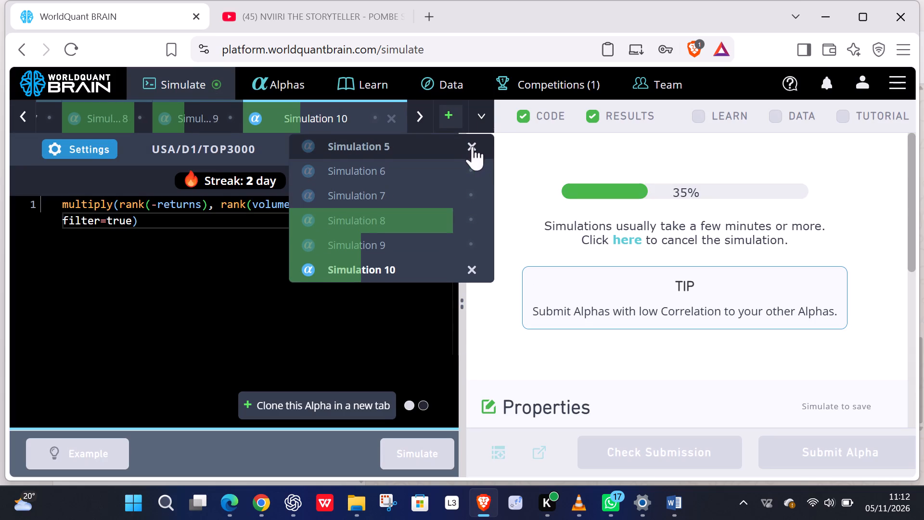
pyautogui.click(473, 146)
pyautogui.click(473, 146)
pyautogui.click(473, 146)
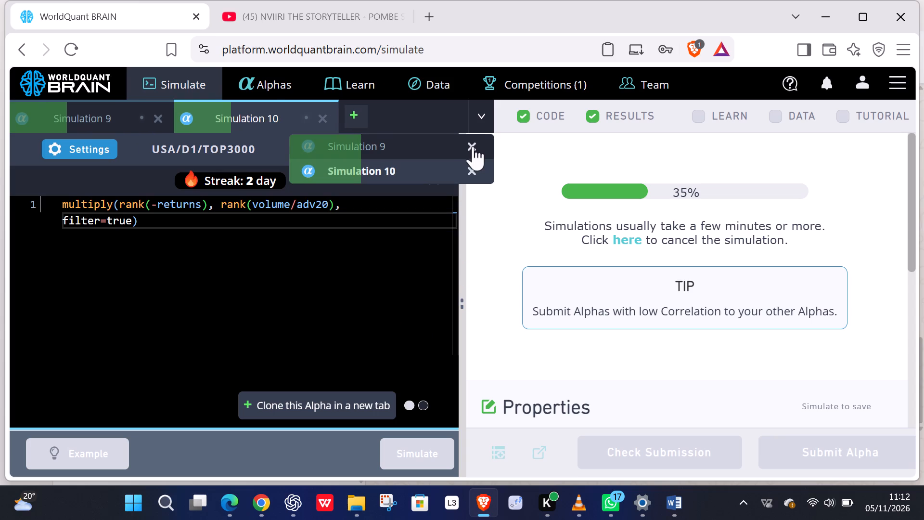
pyautogui.click(473, 146)
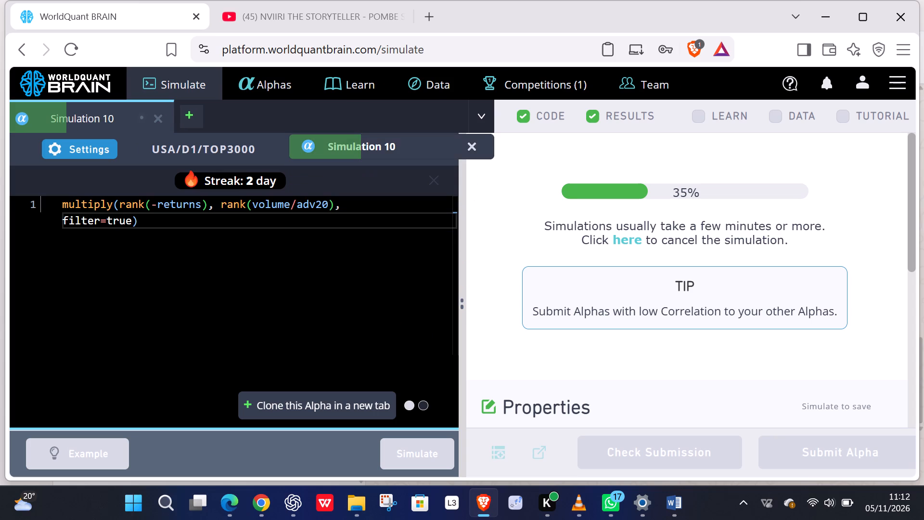
pyautogui.click(411, 227)
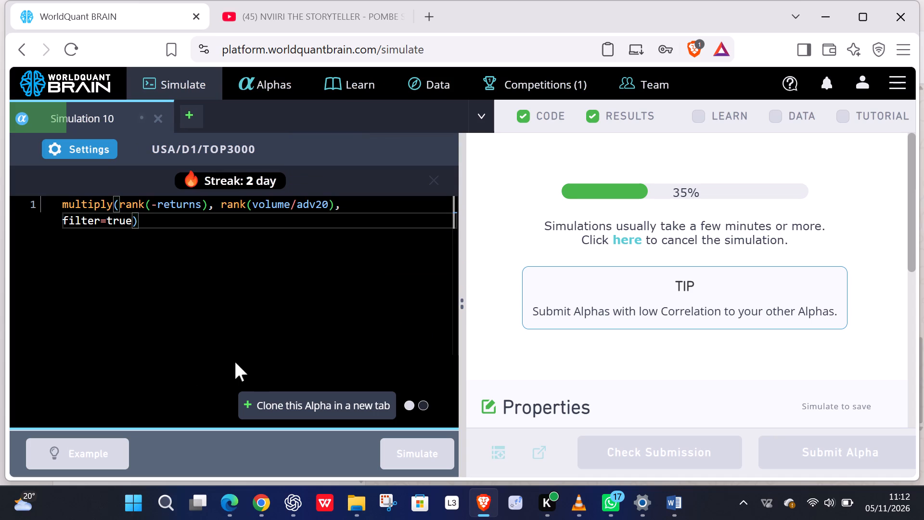
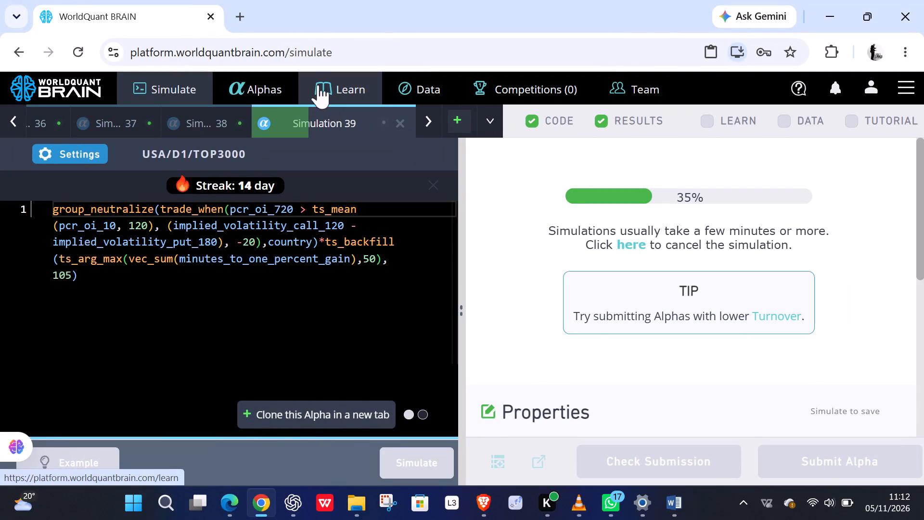
# Open the submitted alpha mLgdJovx from the last page of submitted alphas, copy its code and review its simulation settings.
pyautogui.click(271, 91)
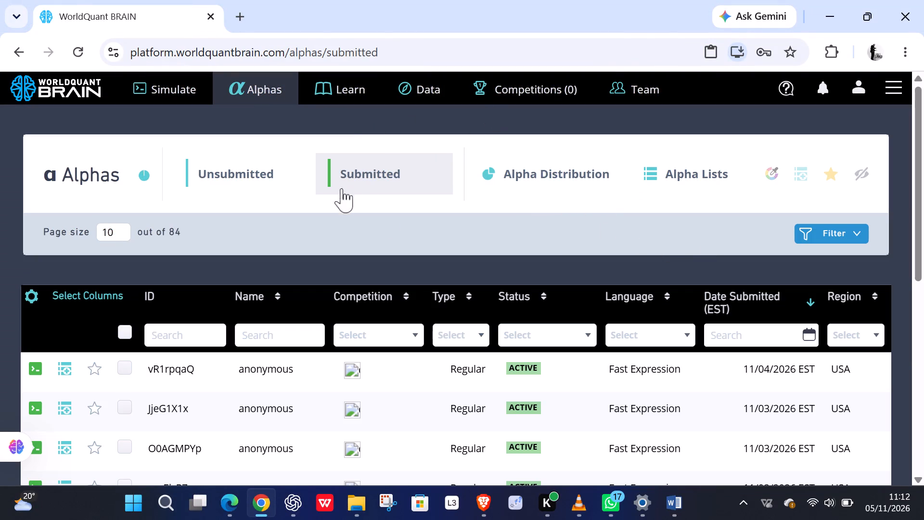
pyautogui.scroll(-7, 404, 253)
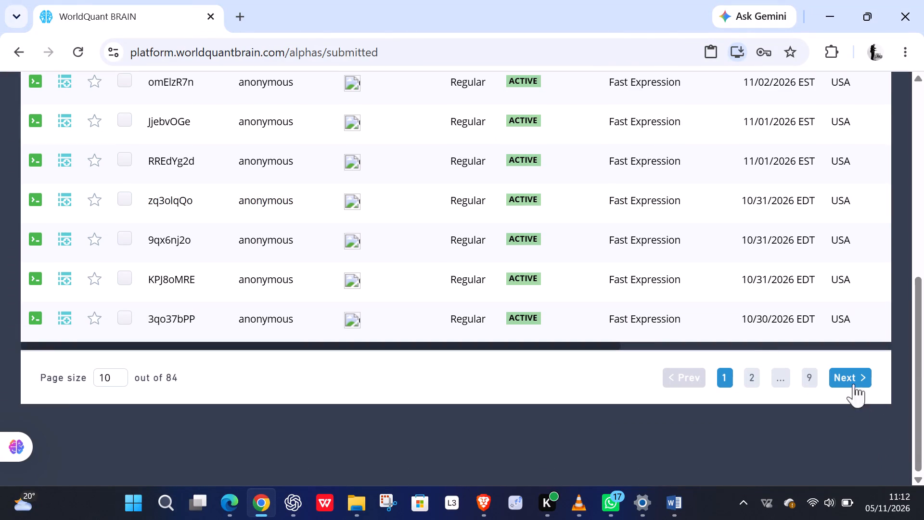
pyautogui.click(807, 377)
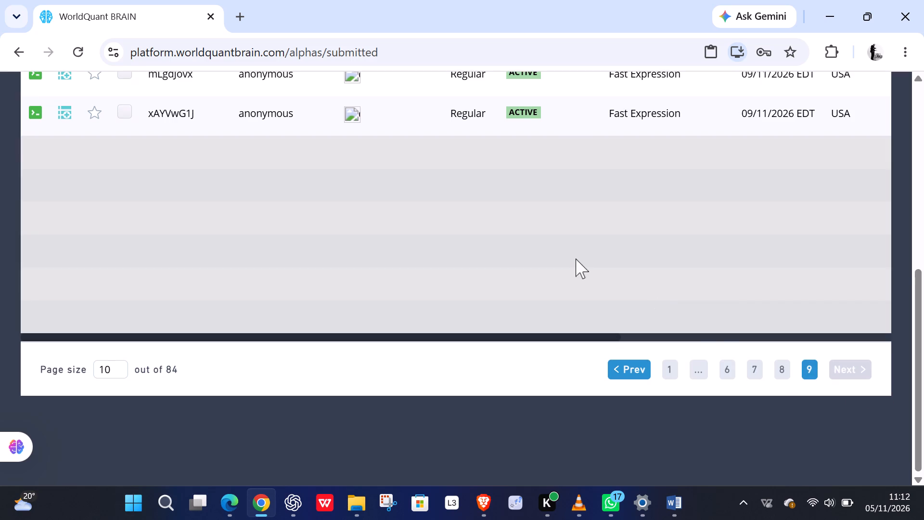
pyautogui.scroll(3, 556, 252)
pyautogui.click(570, 304)
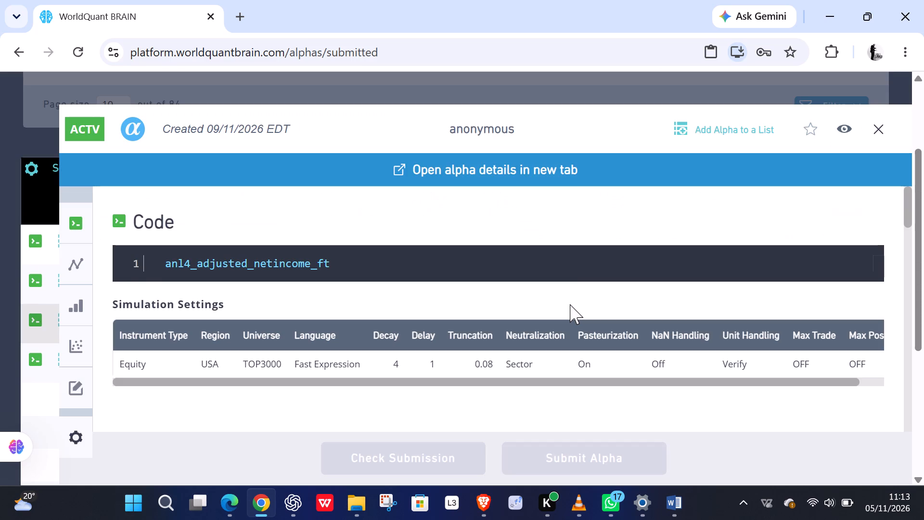
pyautogui.click(134, 266)
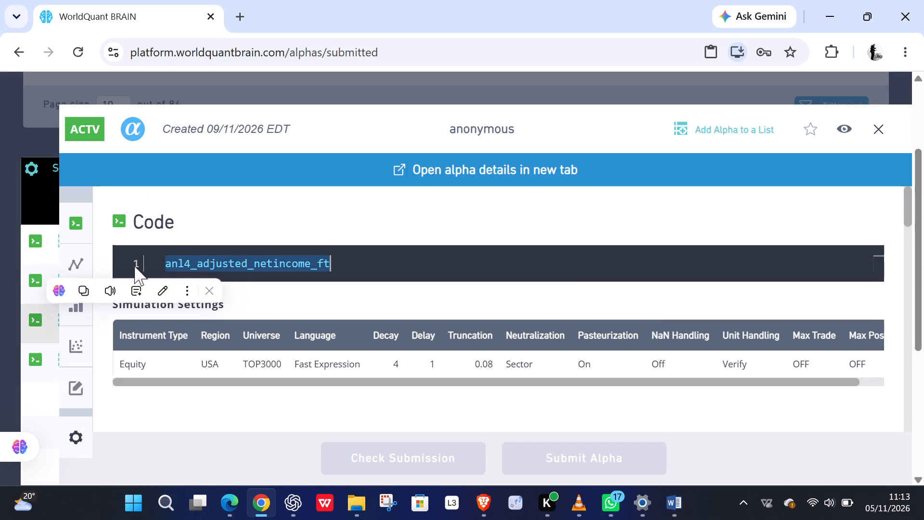
pyautogui.click(87, 294)
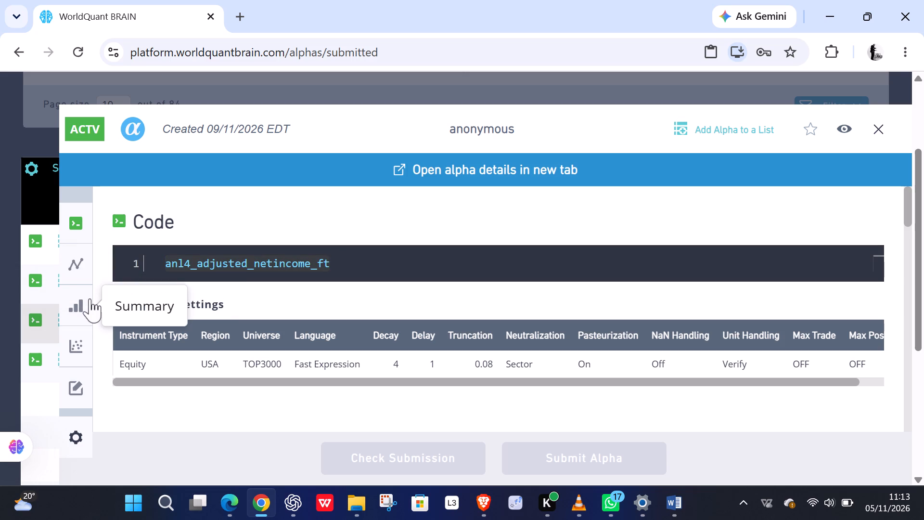
pyautogui.scroll(-2, 258, 344)
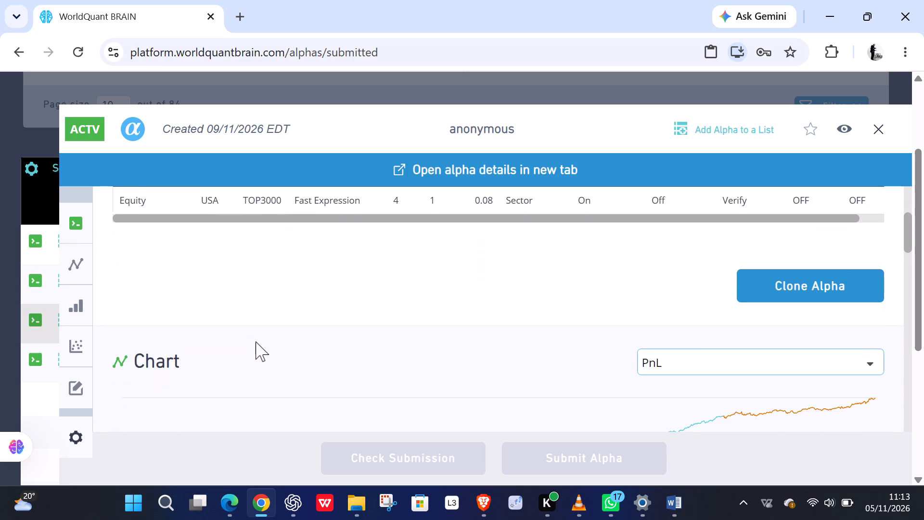
pyautogui.scroll(1, 256, 341)
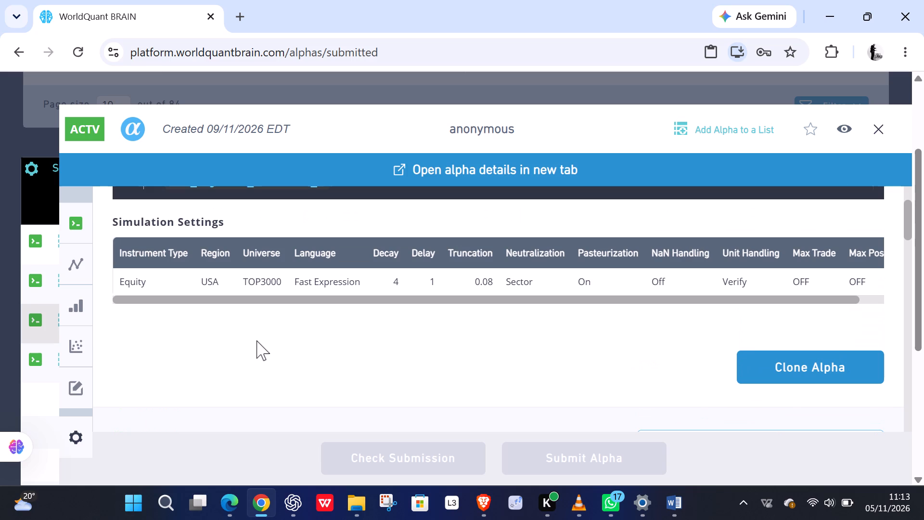
pyautogui.scroll(-6, 257, 340)
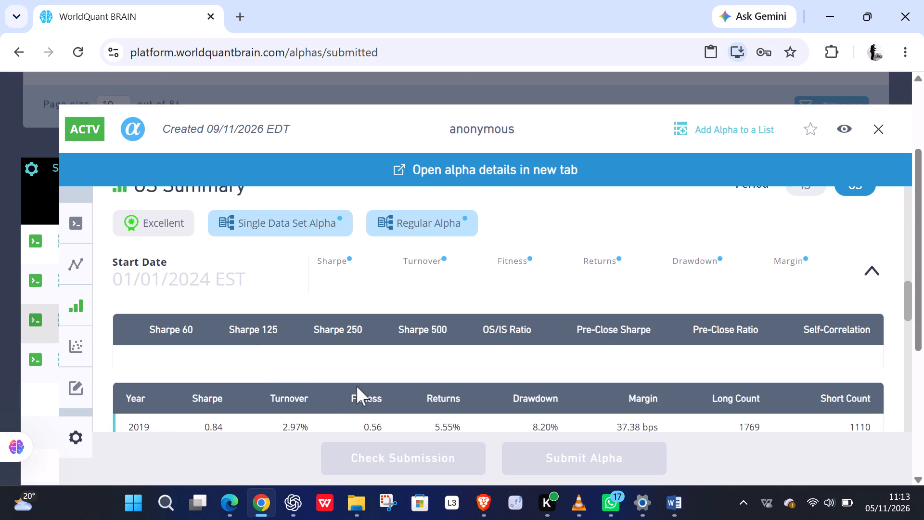
# Switch to the Brave browser and simulate the multiply(rank(-returns), rank(volume/adv20), filter=true) alpha again in Simulation 10.
pyautogui.click(484, 498)
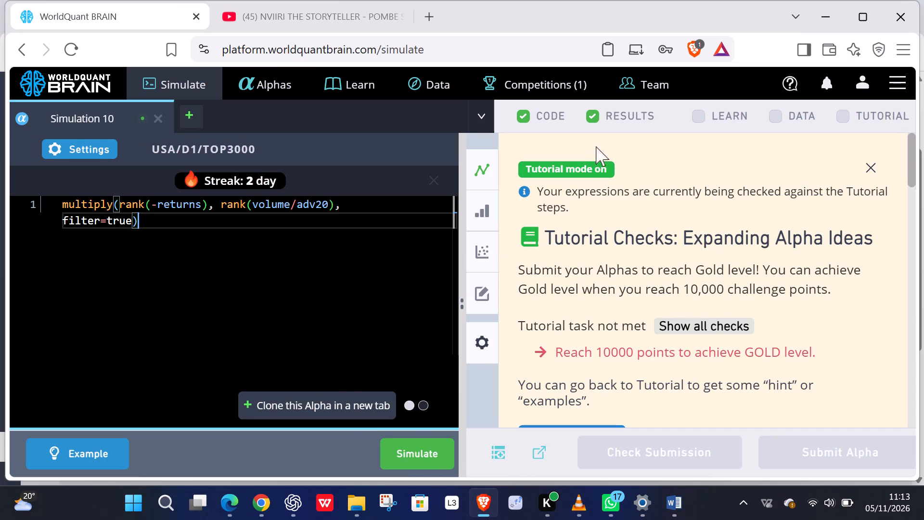
pyautogui.scroll(-4, 611, 273)
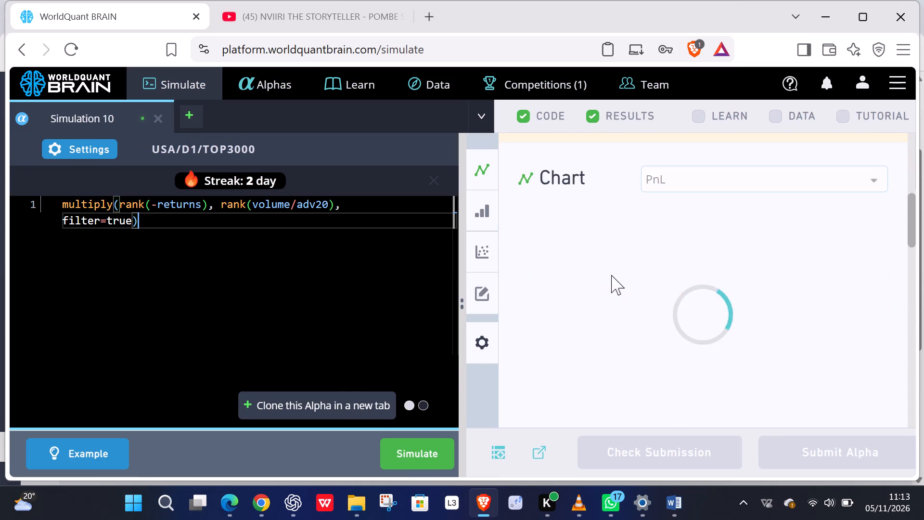
pyautogui.scroll(-15, 611, 275)
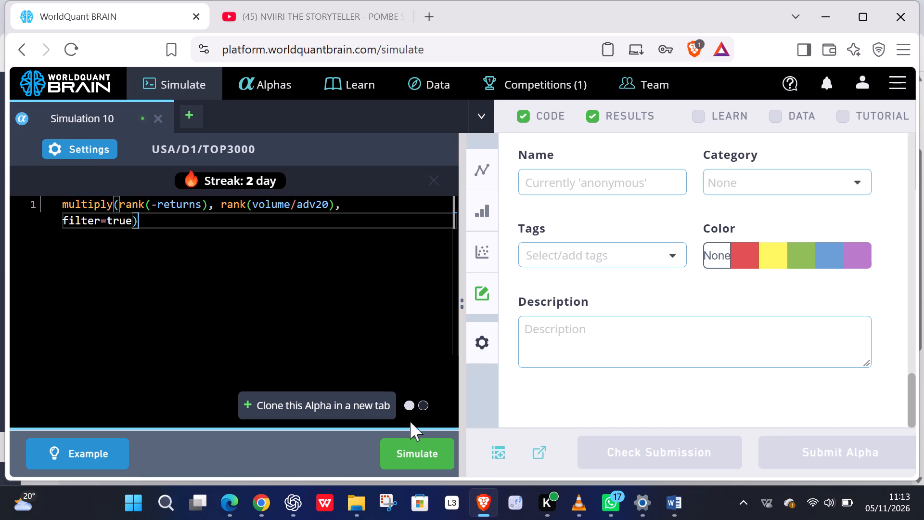
pyautogui.click(395, 455)
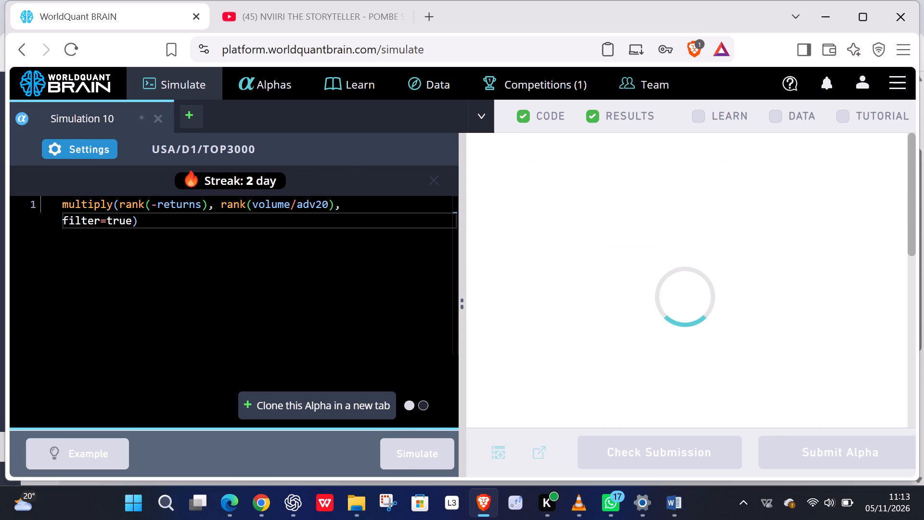
# Add a new simulation and paste the copied anl4_adjusted_netincome_ft code into it.
pyautogui.click(186, 116)
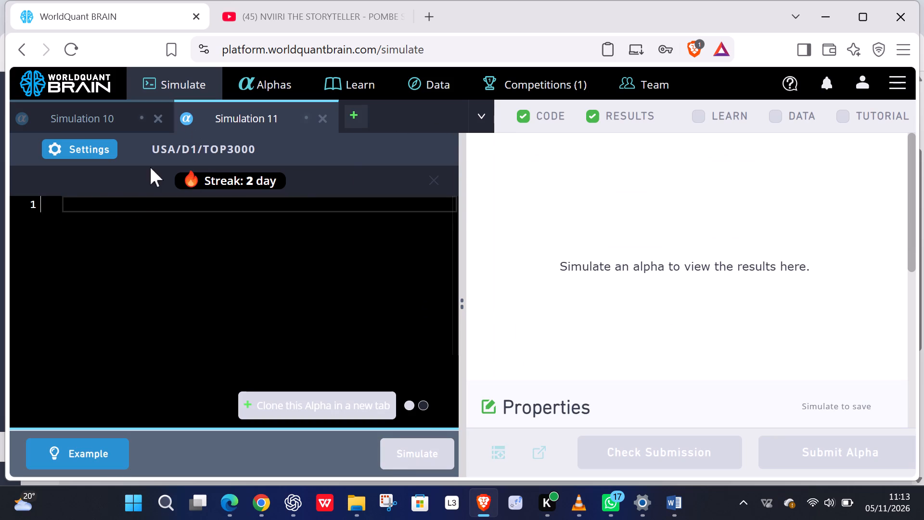
pyautogui.rightClick(75, 203)
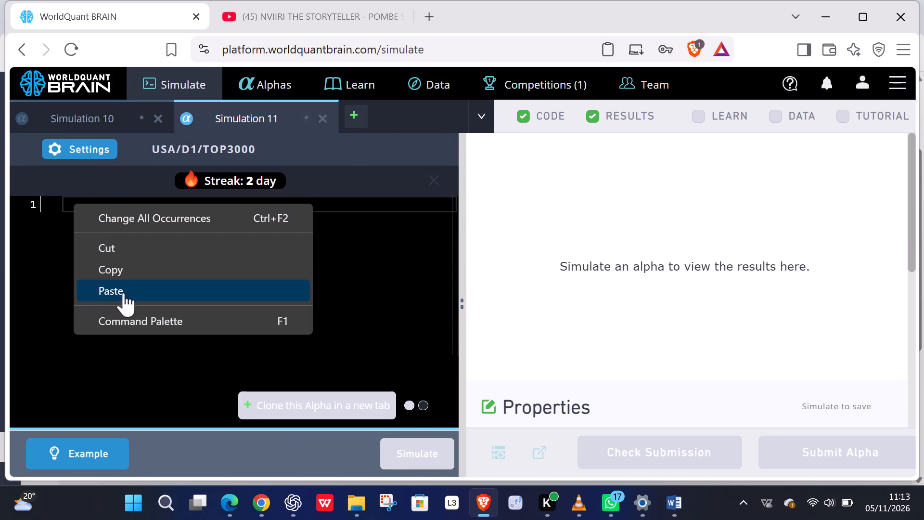
pyautogui.click(124, 293)
# Set the neutralization of Simulation 11 to Sector, apply the settings and simulate the alpha.
pyautogui.click(86, 136)
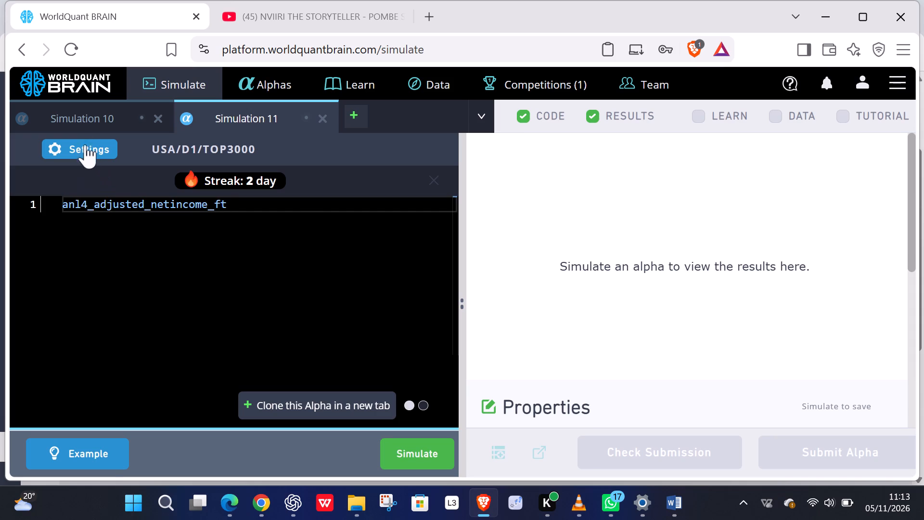
pyautogui.click(84, 147)
pyautogui.click(107, 404)
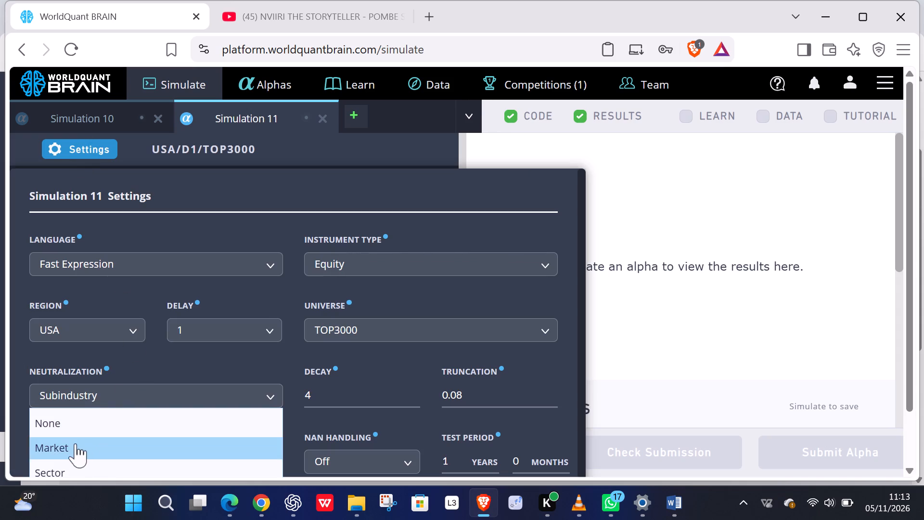
pyautogui.click(54, 470)
pyautogui.scroll(-5, 398, 279)
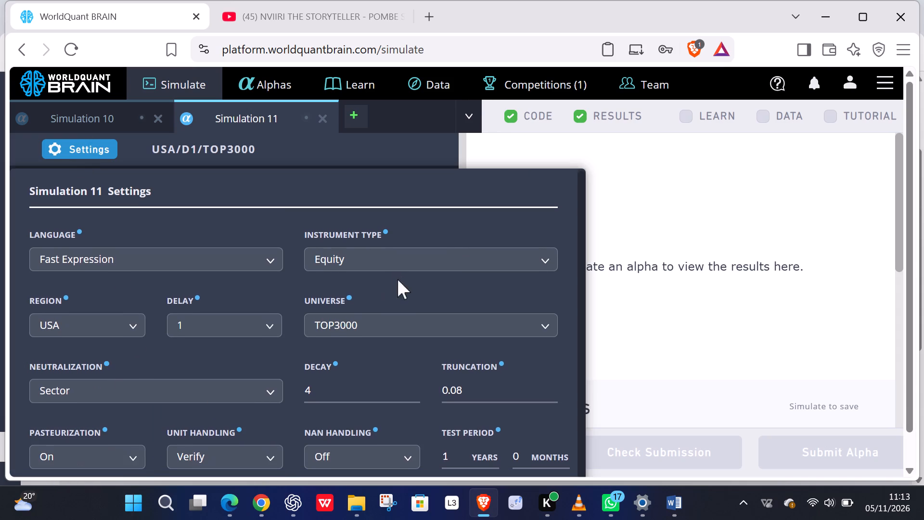
pyautogui.scroll(-4, 398, 279)
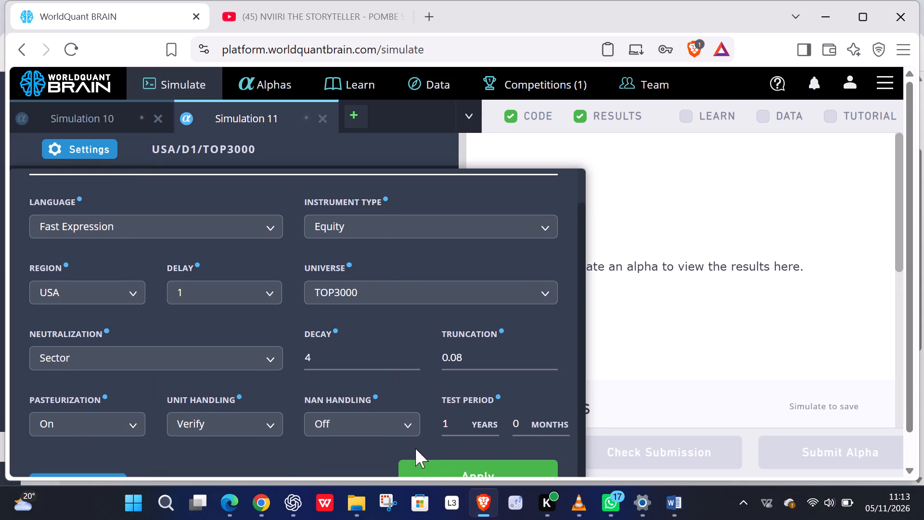
pyautogui.click(422, 465)
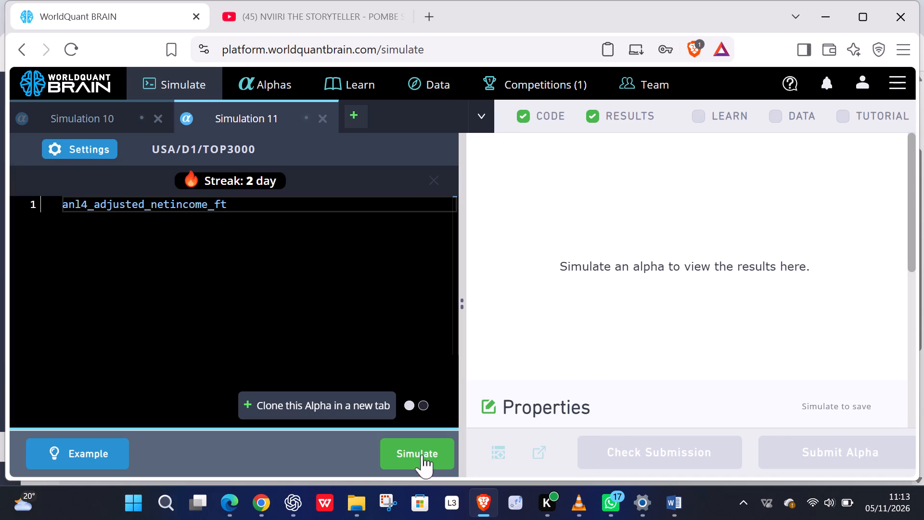
pyautogui.click(423, 452)
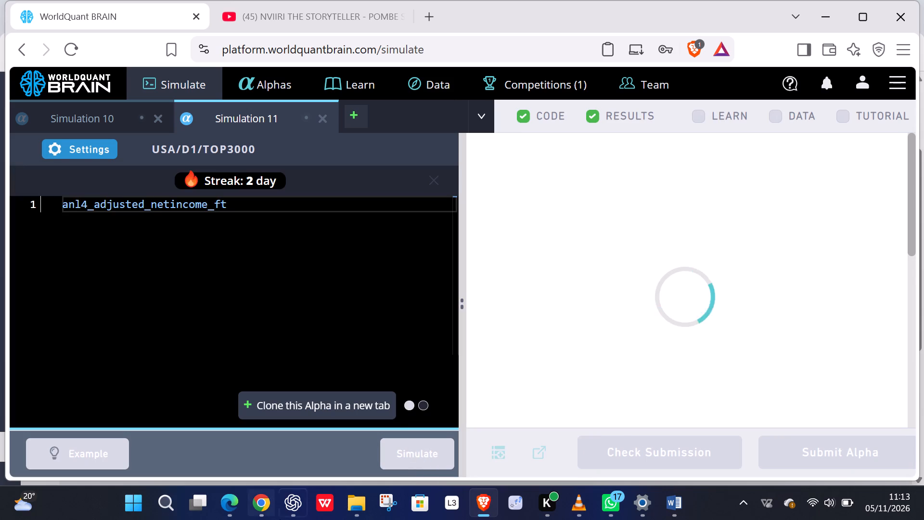
# Switch back to Chrome, leave the submitted alphas, and show the test period for Simulation 39 before trying to submit its alpha.
pyautogui.click(256, 501)
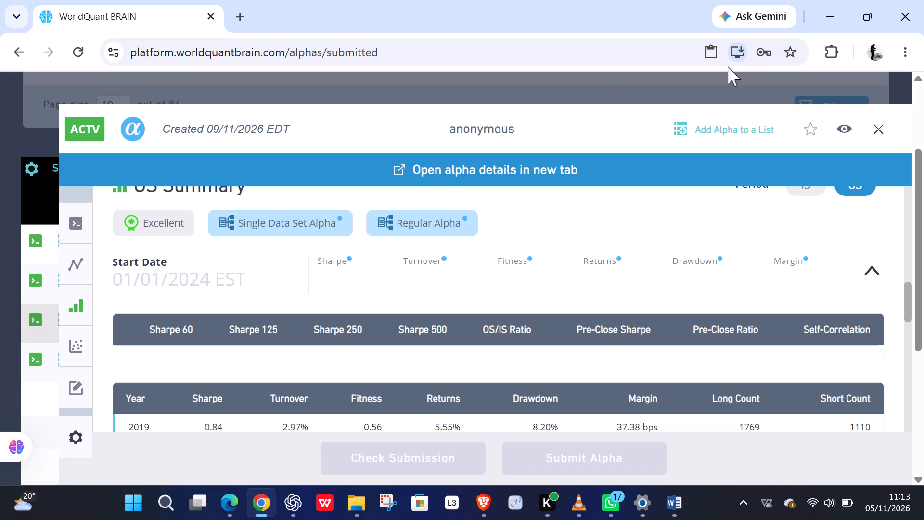
pyautogui.click(877, 130)
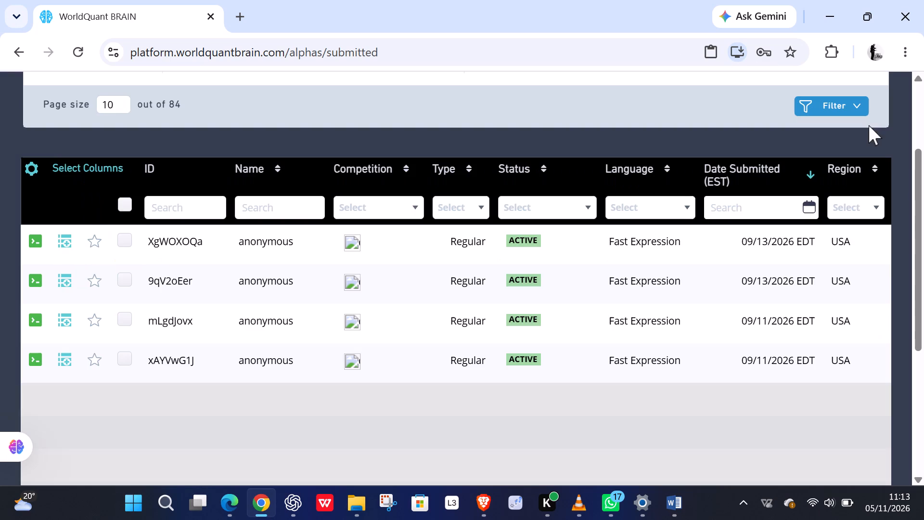
pyautogui.scroll(6, 381, 247)
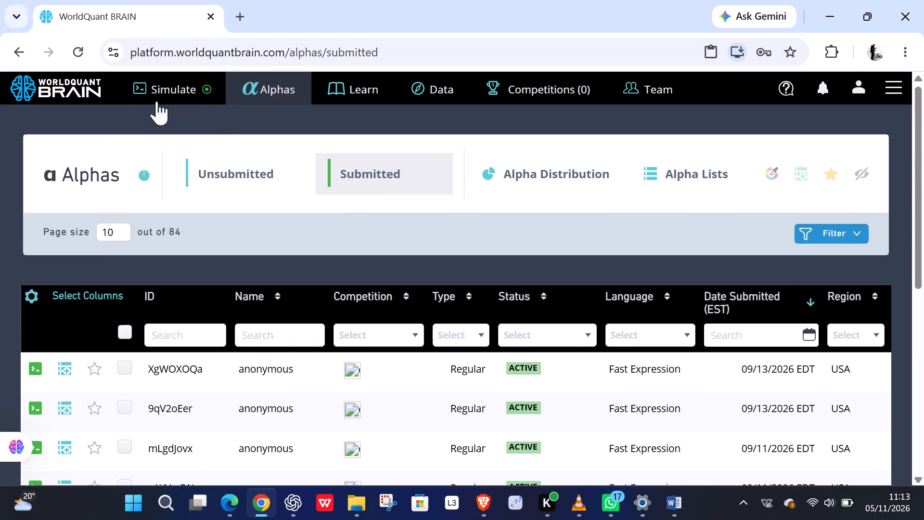
pyautogui.click(156, 84)
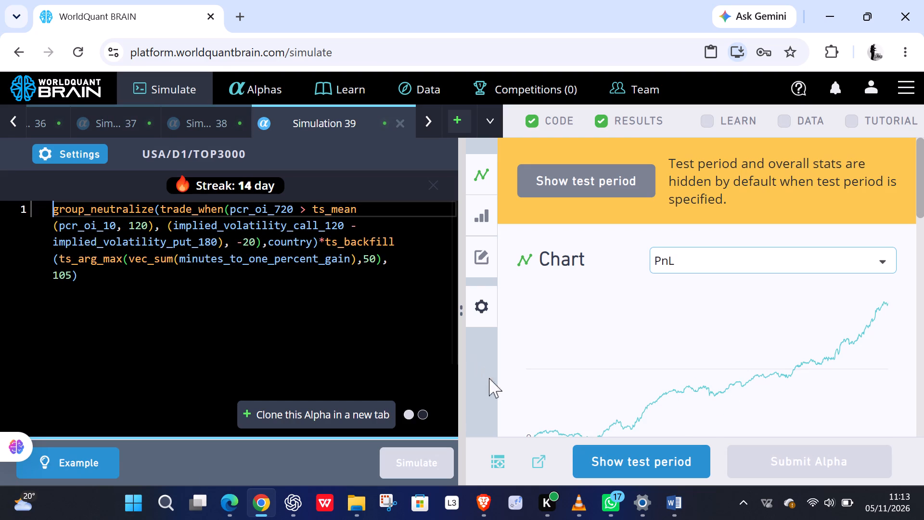
pyautogui.click(589, 458)
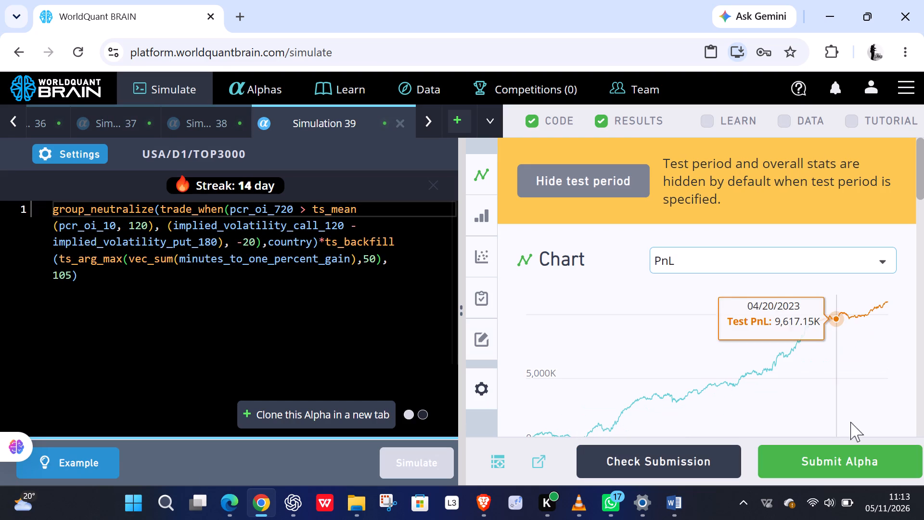
pyautogui.click(826, 455)
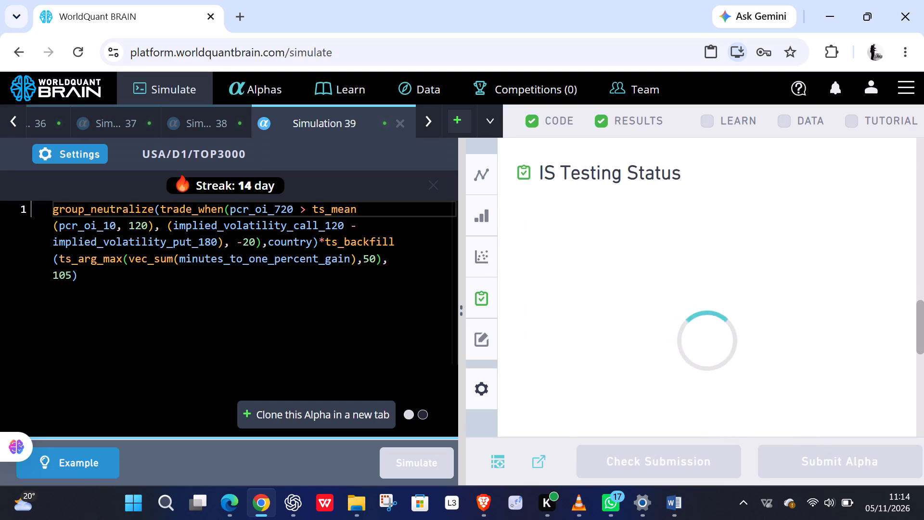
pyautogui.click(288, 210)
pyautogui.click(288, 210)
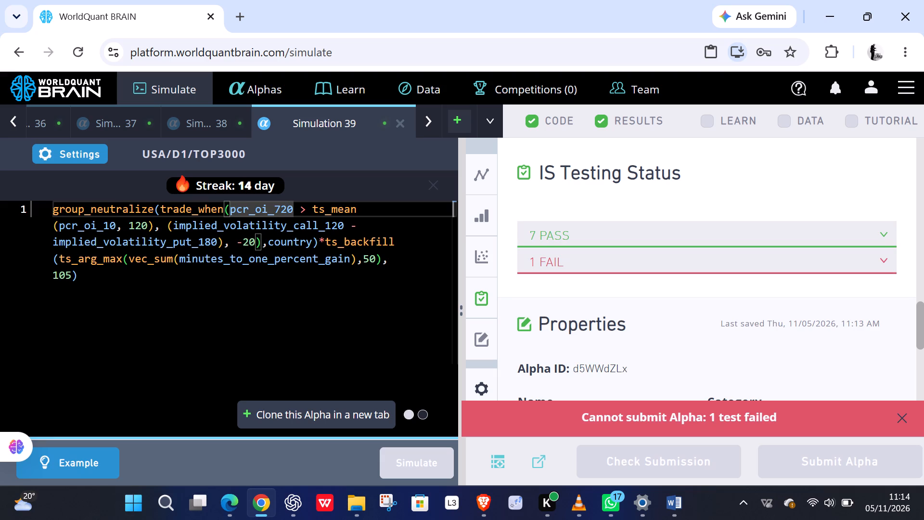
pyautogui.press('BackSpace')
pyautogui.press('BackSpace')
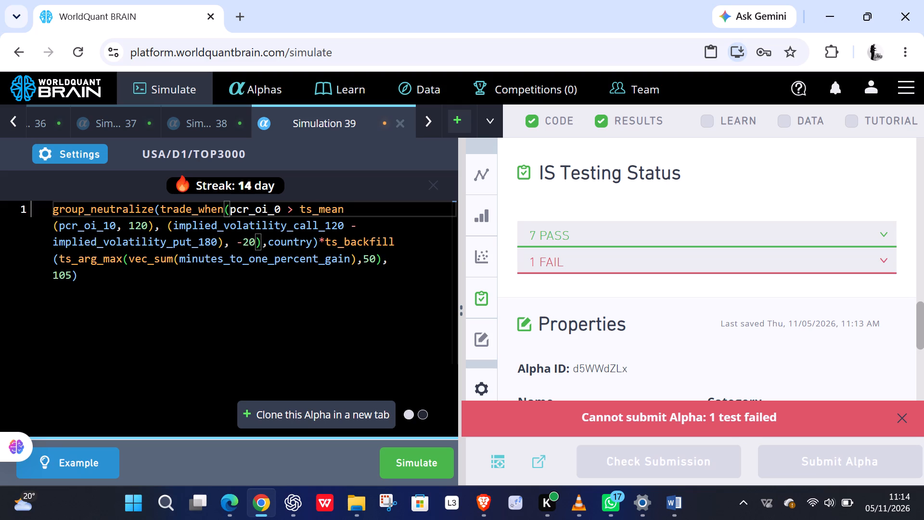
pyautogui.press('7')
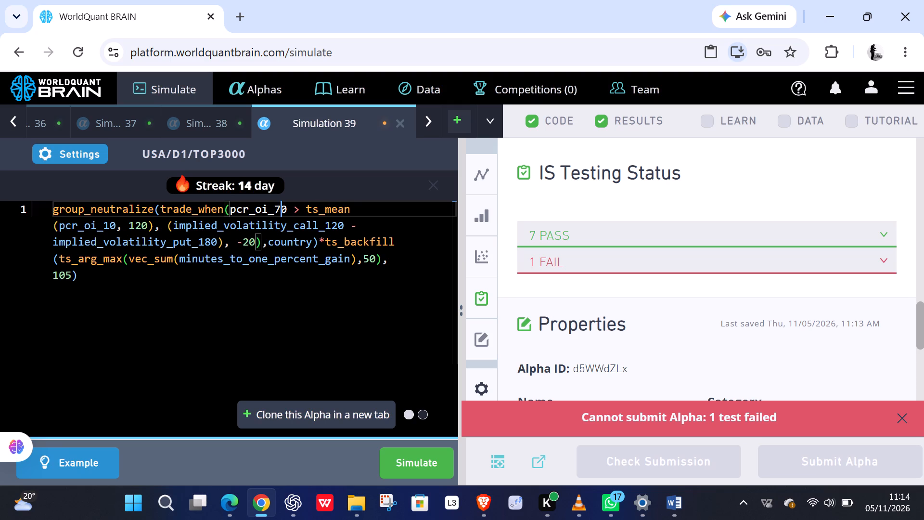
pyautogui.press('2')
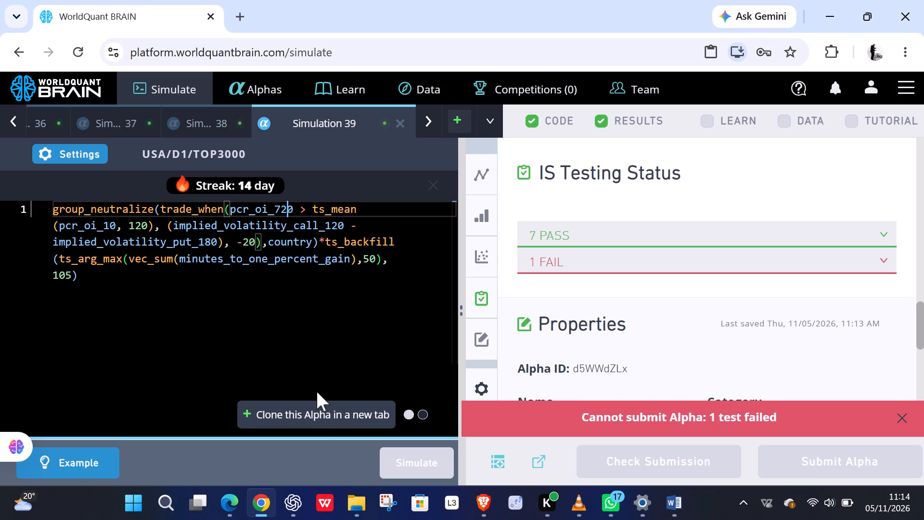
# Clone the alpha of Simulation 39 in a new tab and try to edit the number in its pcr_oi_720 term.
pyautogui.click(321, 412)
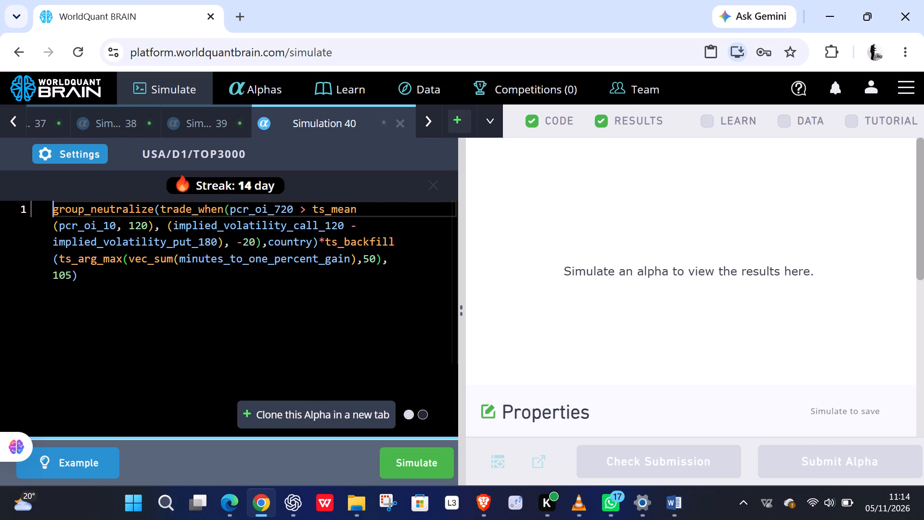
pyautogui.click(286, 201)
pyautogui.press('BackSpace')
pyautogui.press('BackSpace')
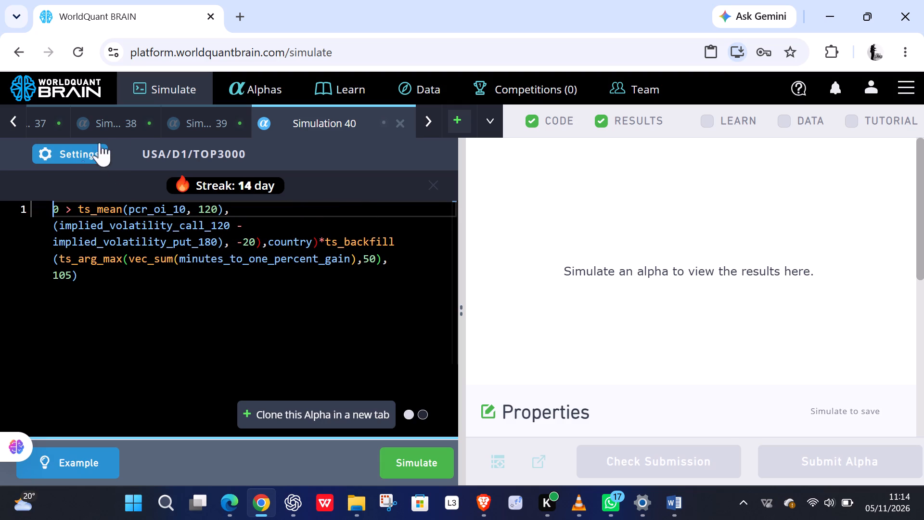
# Return to Simulation 39 and clone its alpha in a new tab again.
pyautogui.click(208, 121)
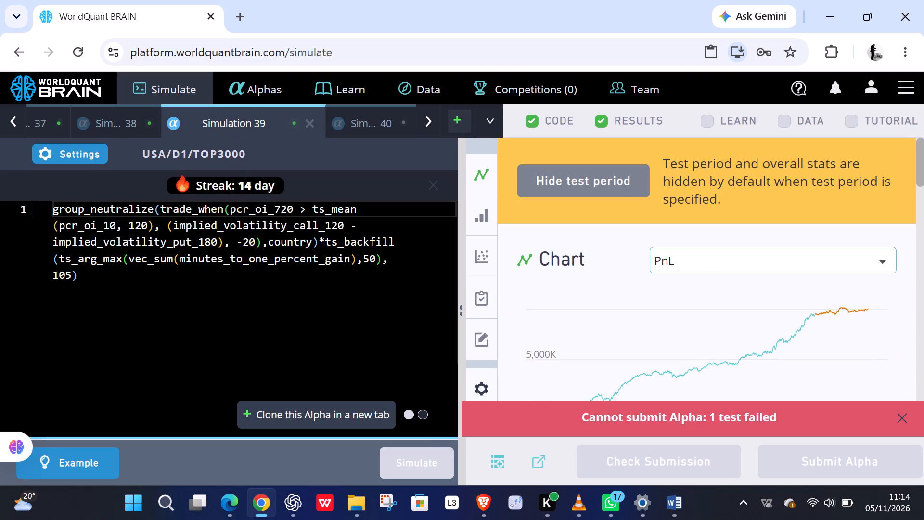
pyautogui.click(309, 412)
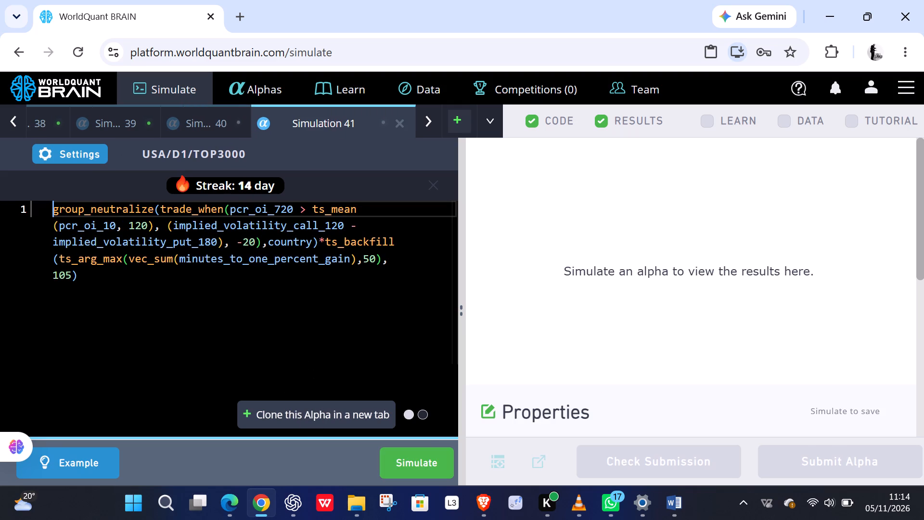
# Change the pcr_oi_720 term to pcr_oi_270 in Simulation 41, simulate the alpha and check its settings.
pyautogui.click(290, 211)
pyautogui.press('BackSpace')
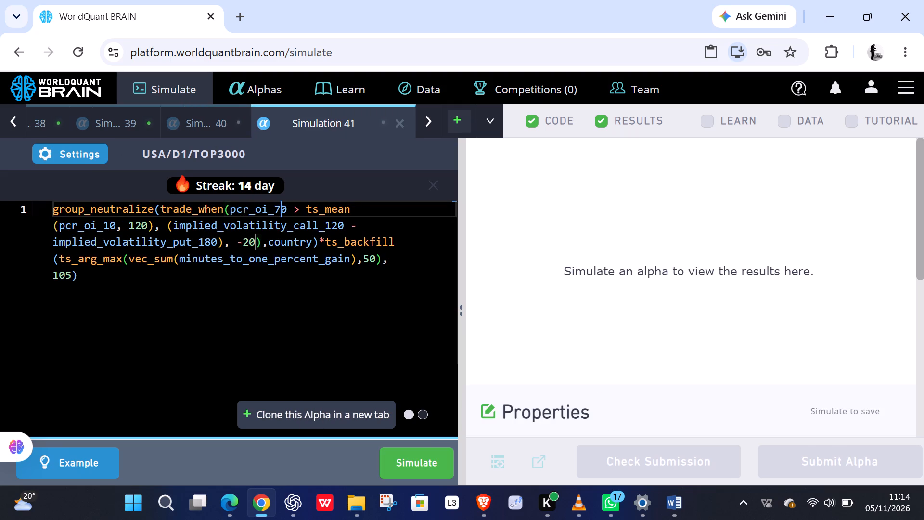
pyautogui.press('BackSpace')
pyautogui.press('2')
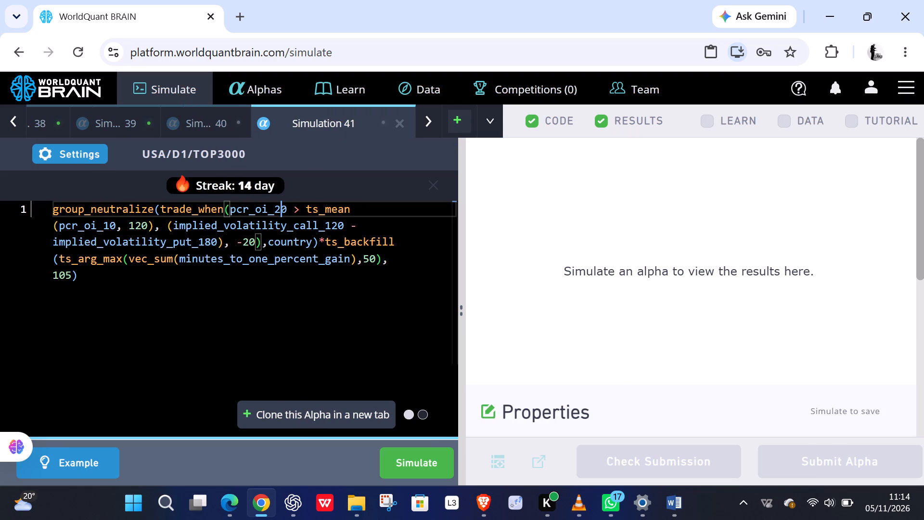
pyautogui.press('7')
pyautogui.press('0')
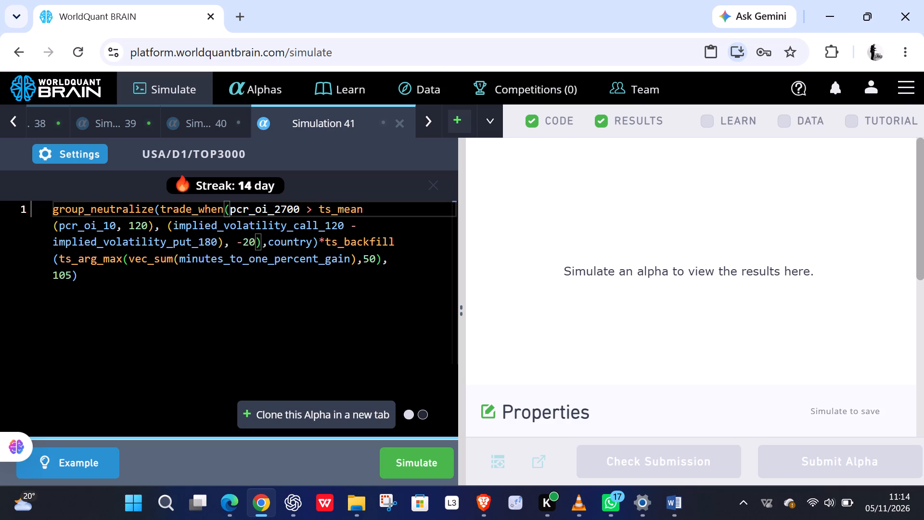
pyautogui.press('BackSpace')
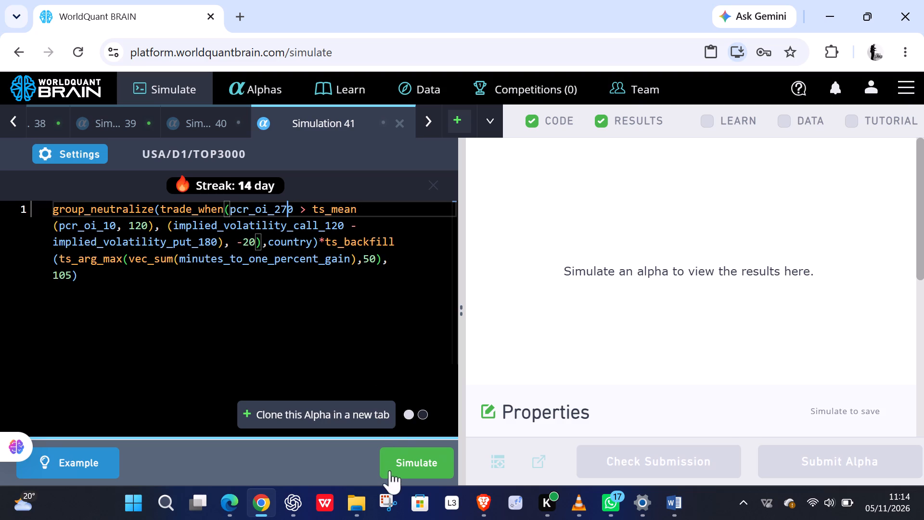
pyautogui.click(393, 468)
pyautogui.click(78, 148)
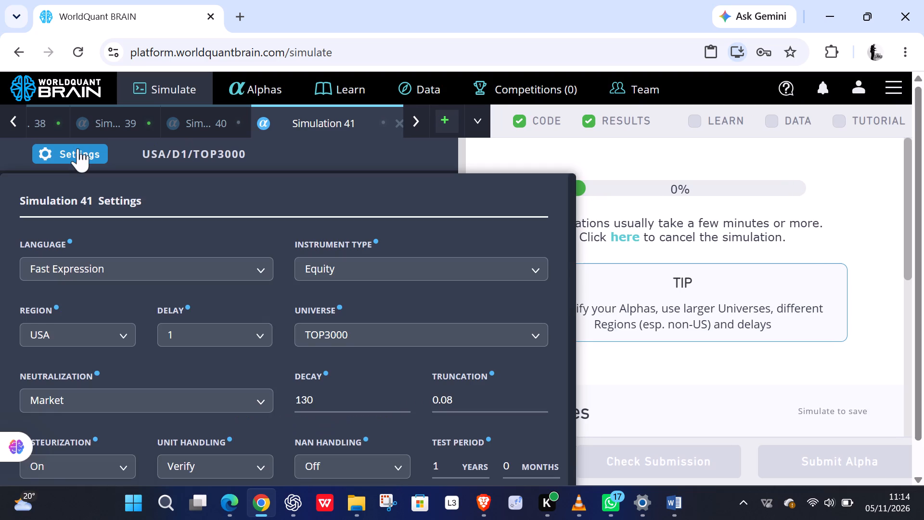
pyautogui.click(83, 148)
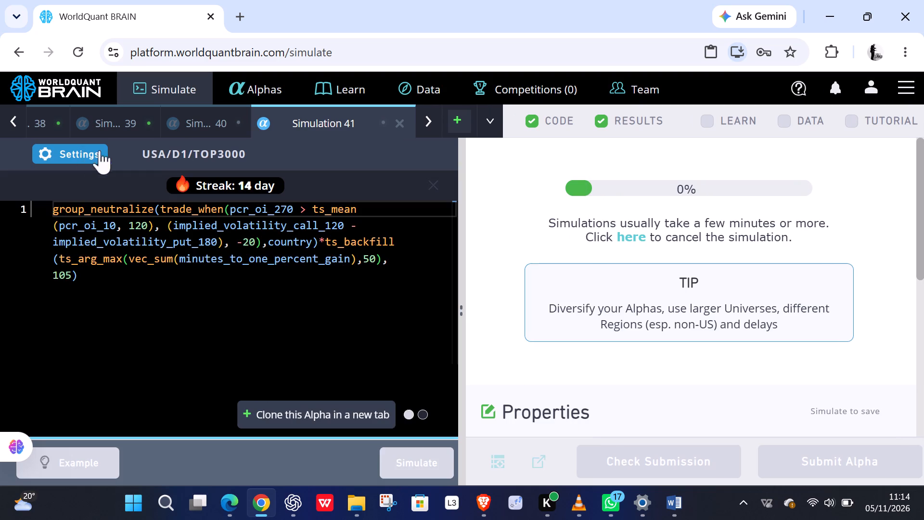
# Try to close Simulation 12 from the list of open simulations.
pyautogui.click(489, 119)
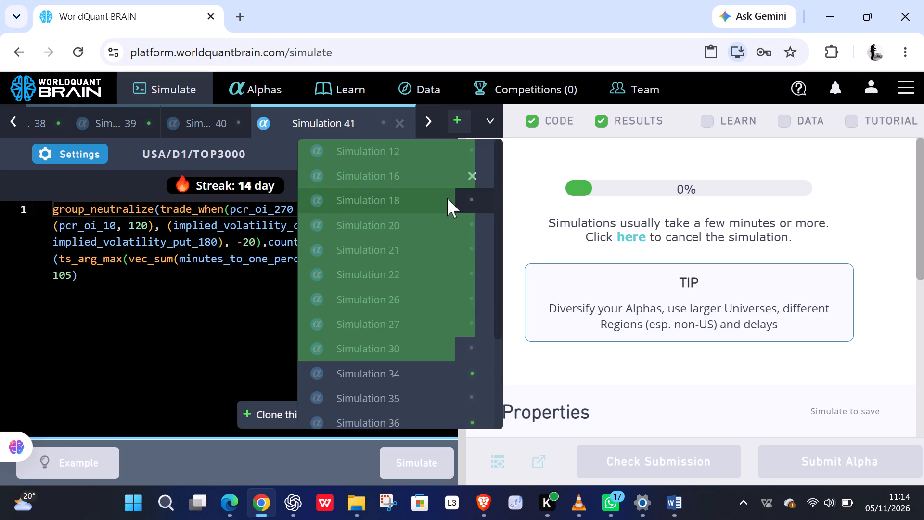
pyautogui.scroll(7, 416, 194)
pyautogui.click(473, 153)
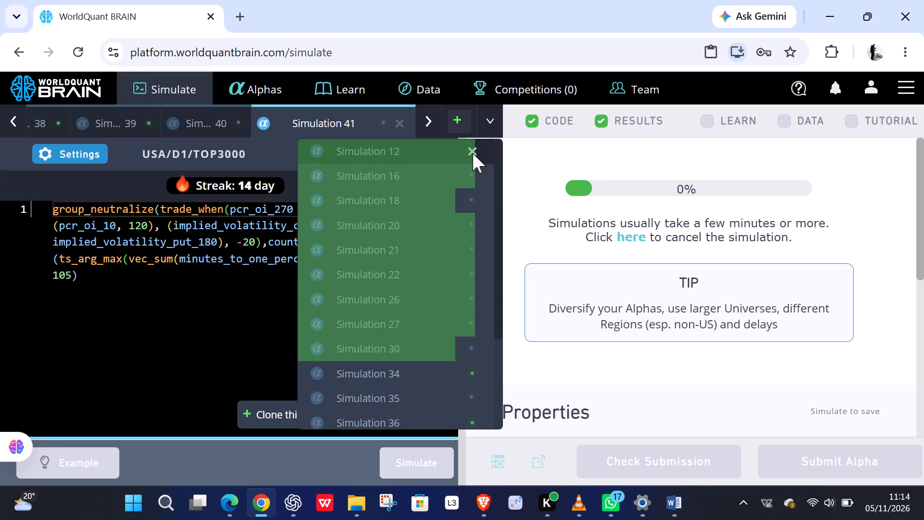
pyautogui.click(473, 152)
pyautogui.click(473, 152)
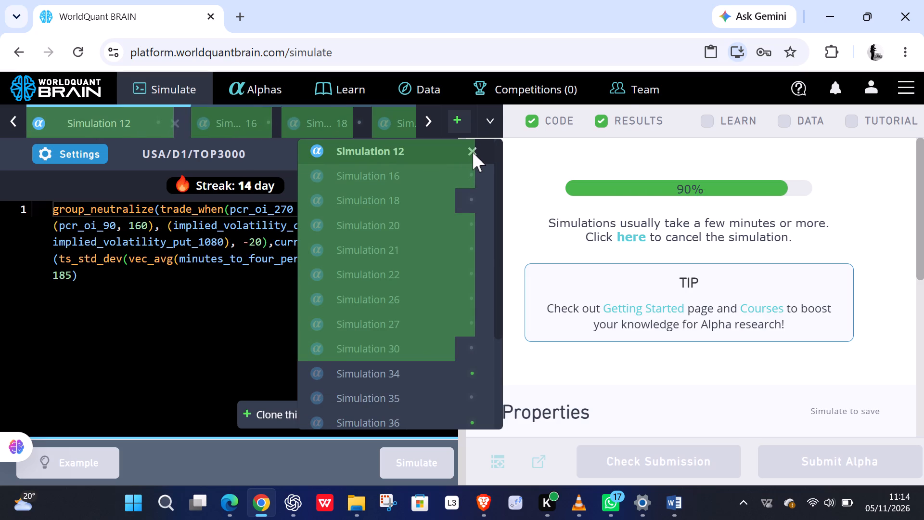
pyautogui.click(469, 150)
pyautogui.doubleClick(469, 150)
# Close Simulation 18 and return to Simulation 41.
pyautogui.click(473, 199)
pyautogui.click(473, 199)
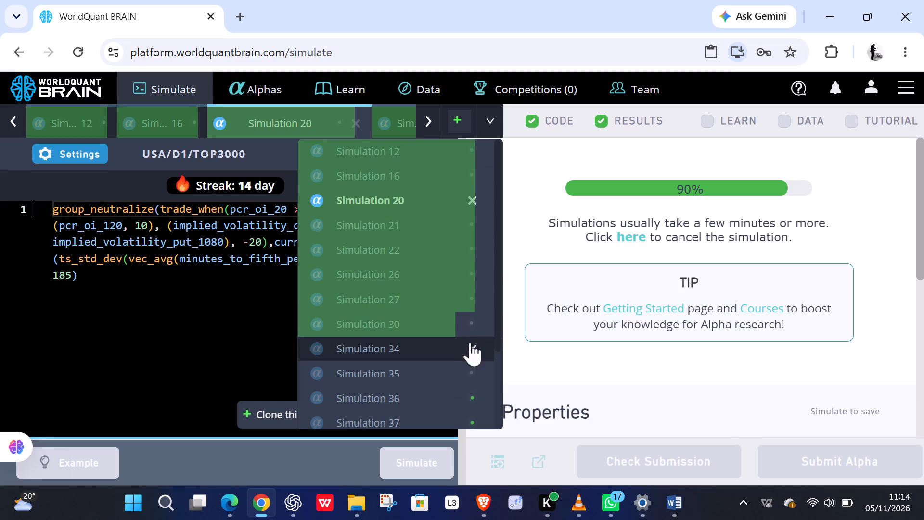
pyautogui.scroll(-9, 459, 327)
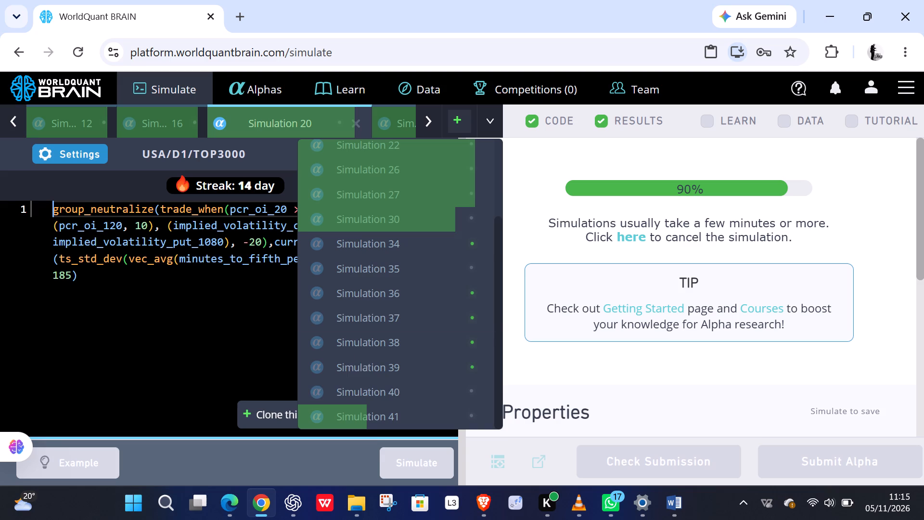
pyautogui.click(361, 424)
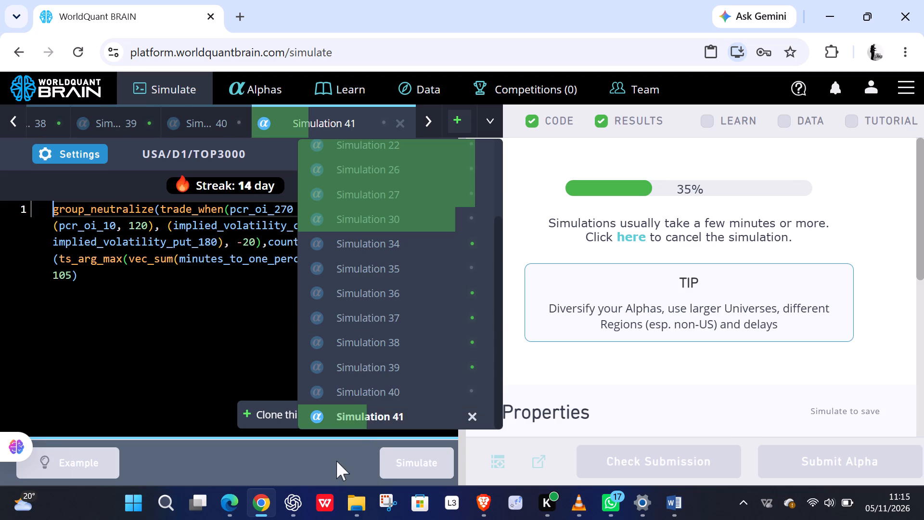
# Switch to Brave, show the test period for Simulation 11 and submit its alpha.
pyautogui.click(481, 509)
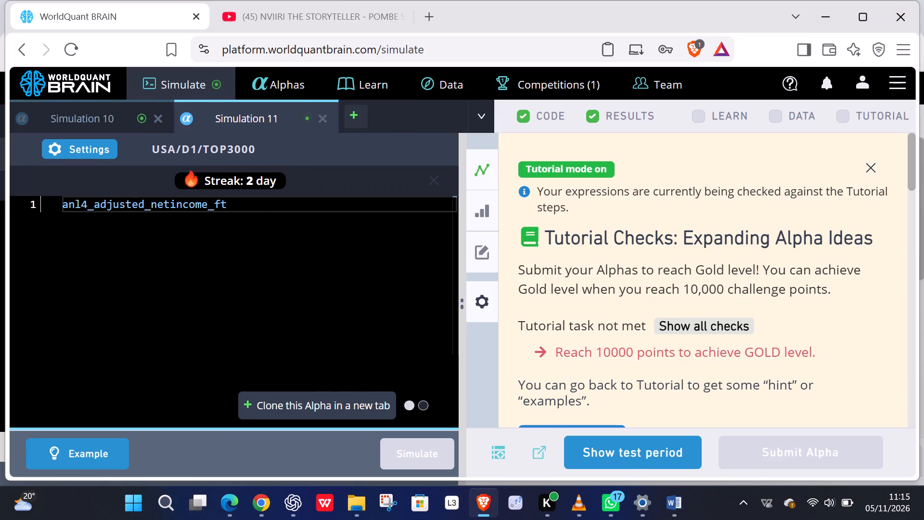
pyautogui.click(622, 447)
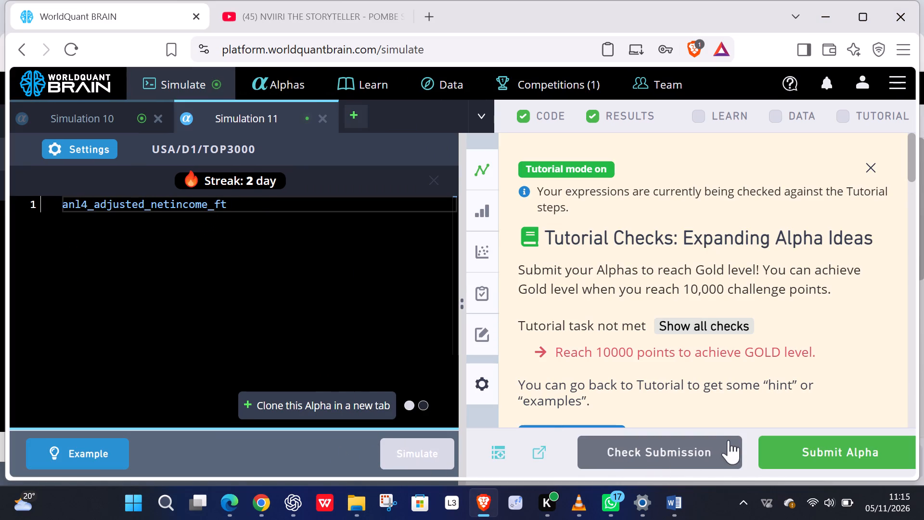
pyautogui.click(775, 450)
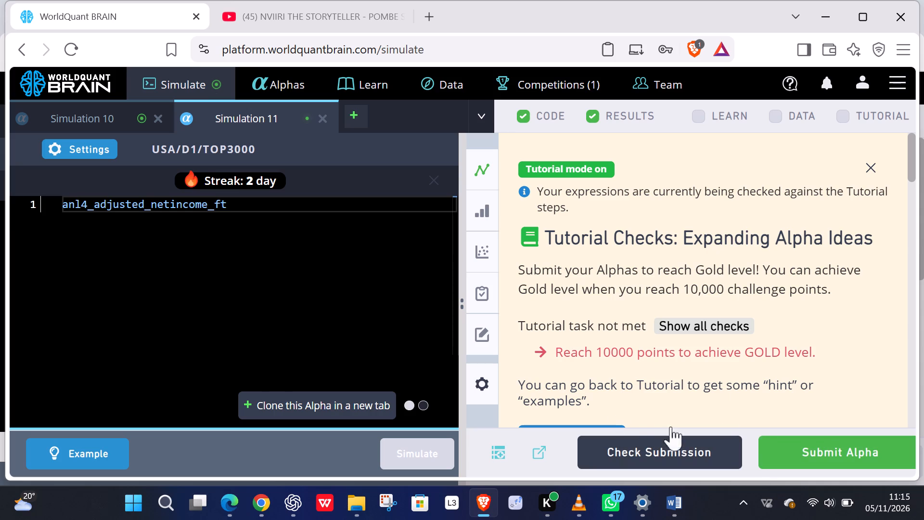
pyautogui.click(785, 441)
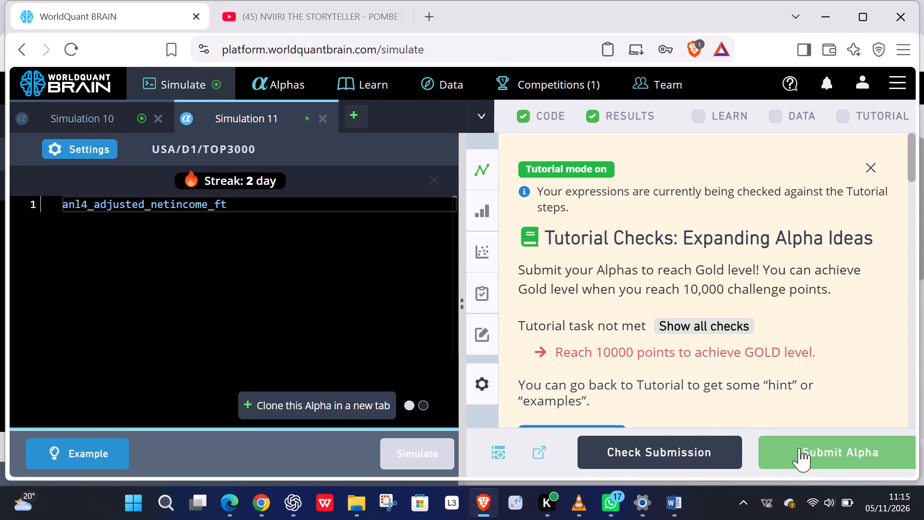
pyautogui.click(822, 446)
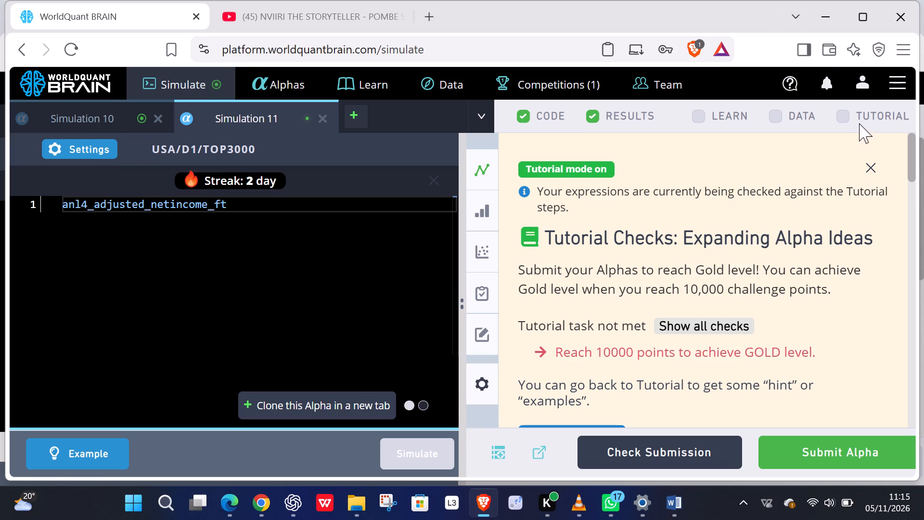
pyautogui.click(842, 116)
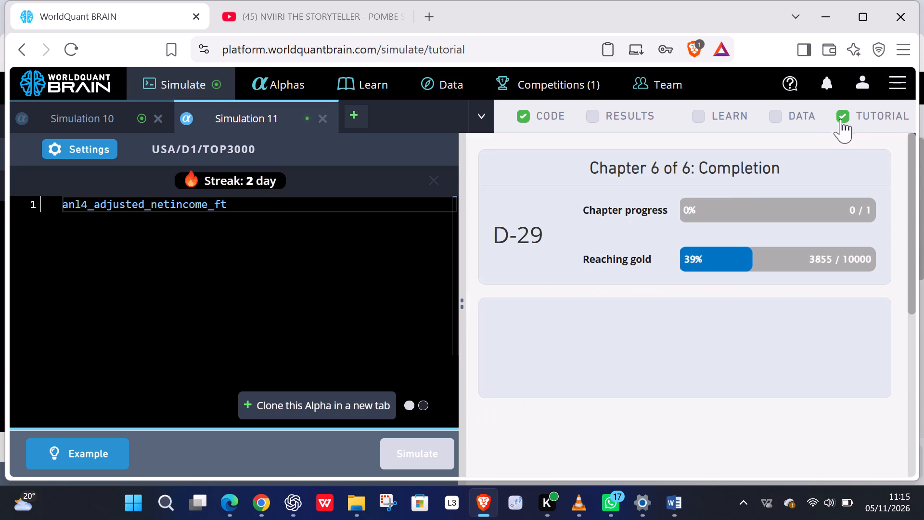
pyautogui.click(592, 119)
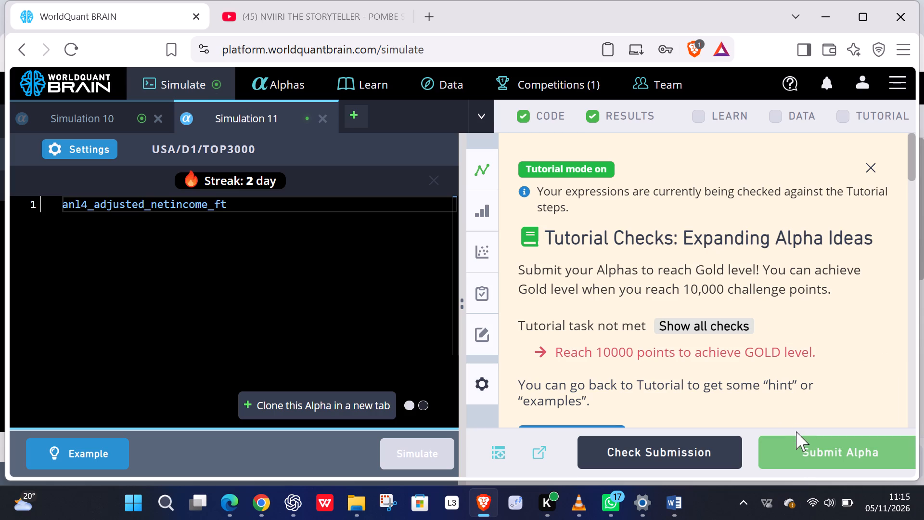
pyautogui.click(800, 443)
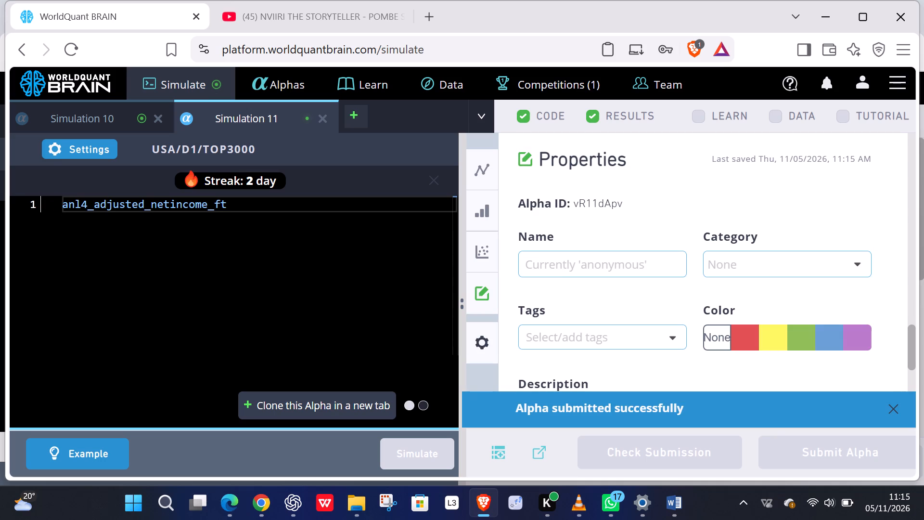
# Simulate the multiply(rank(-returns), rank(volume/adv20), filter=true) alpha in Simulation 10.
pyautogui.click(108, 121)
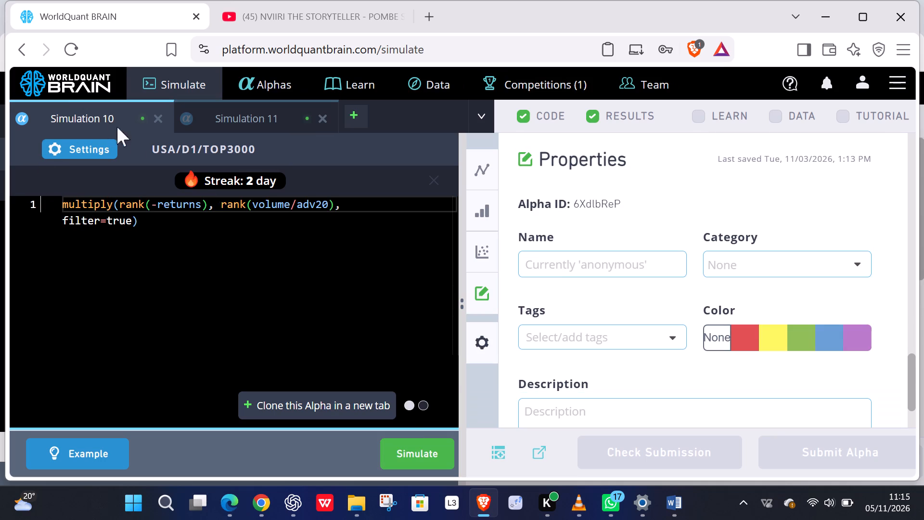
pyautogui.click(406, 457)
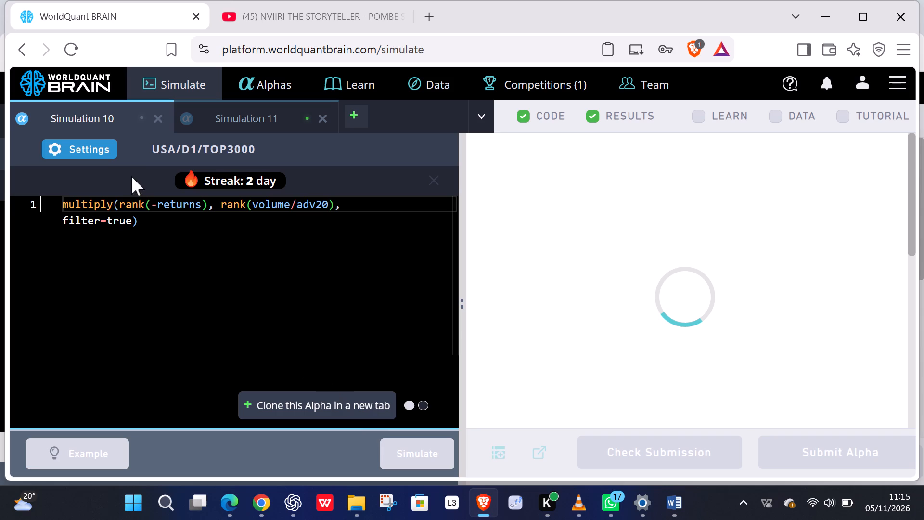
# Copy the whole anl4_adjusted_netincome_ft expression from Simulation 11.
pyautogui.click(239, 120)
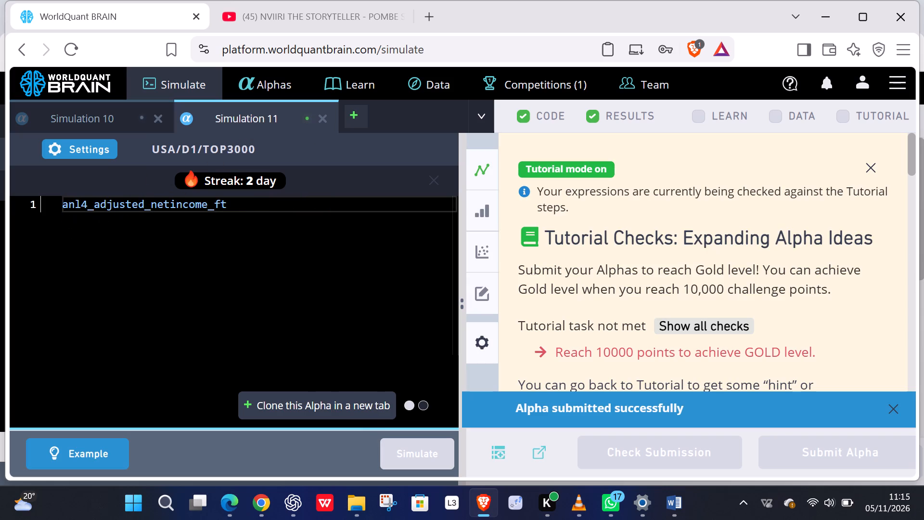
pyautogui.moveTo(62, 212); pyautogui.dragTo(239, 205)
pyautogui.click(31, 199)
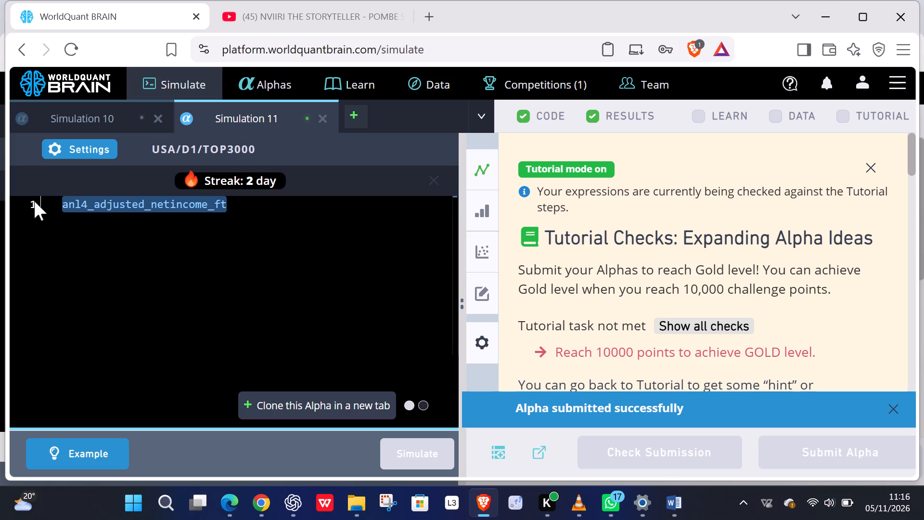
pyautogui.rightClick(35, 205)
pyautogui.rightClick(72, 203)
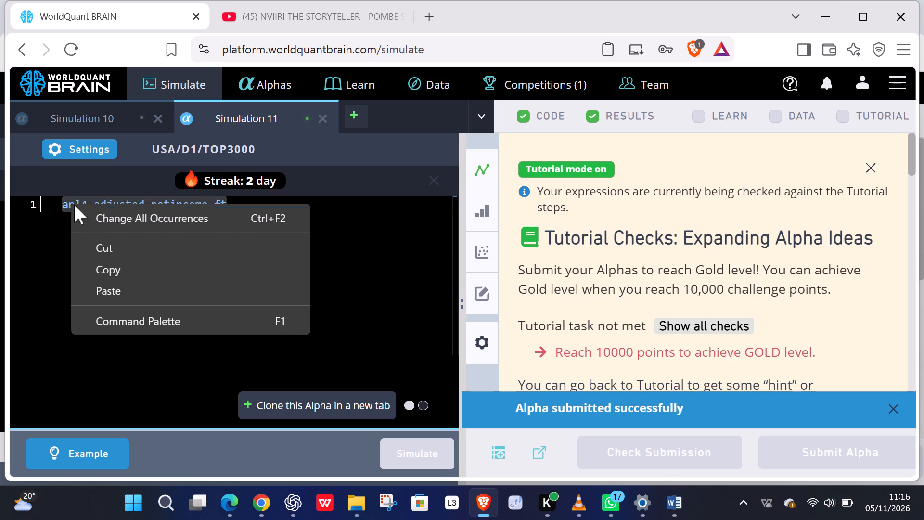
pyautogui.click(121, 268)
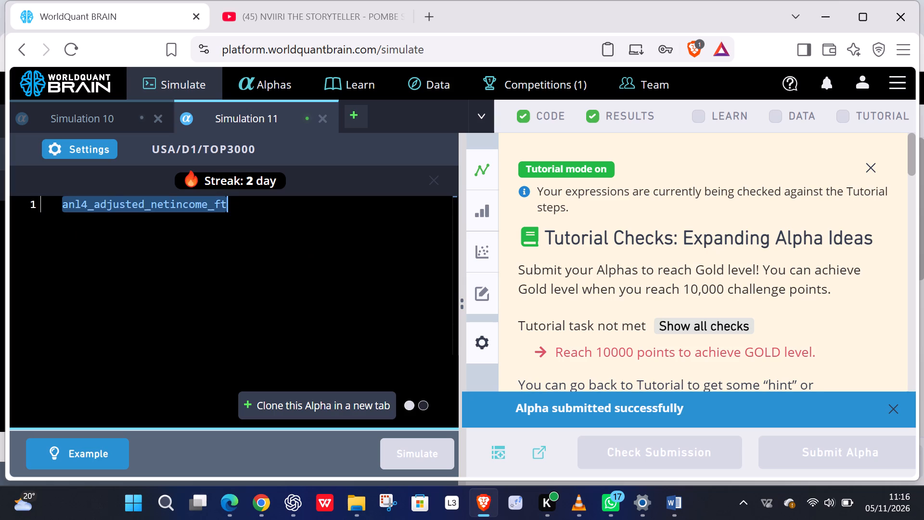
# Try to view the settings of Simulation 11 and return to Simulation 10.
pyautogui.click(100, 152)
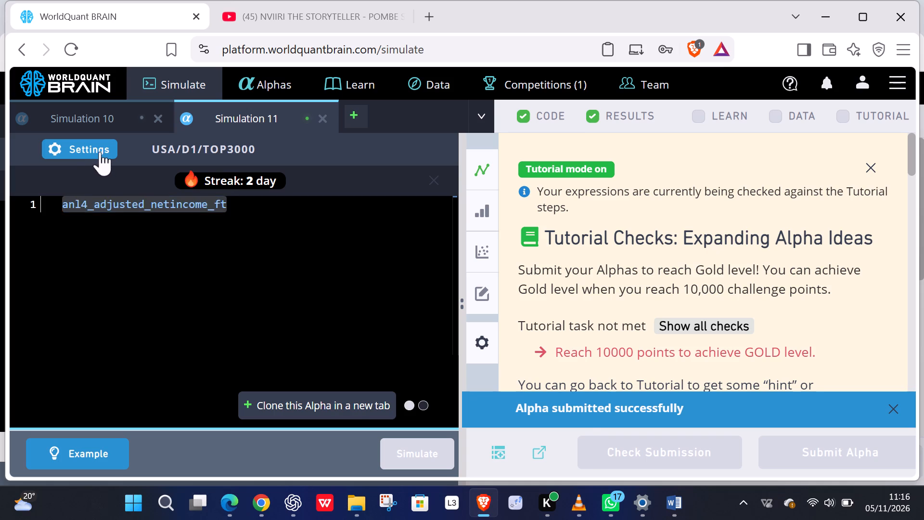
pyautogui.click(100, 152)
pyautogui.click(99, 123)
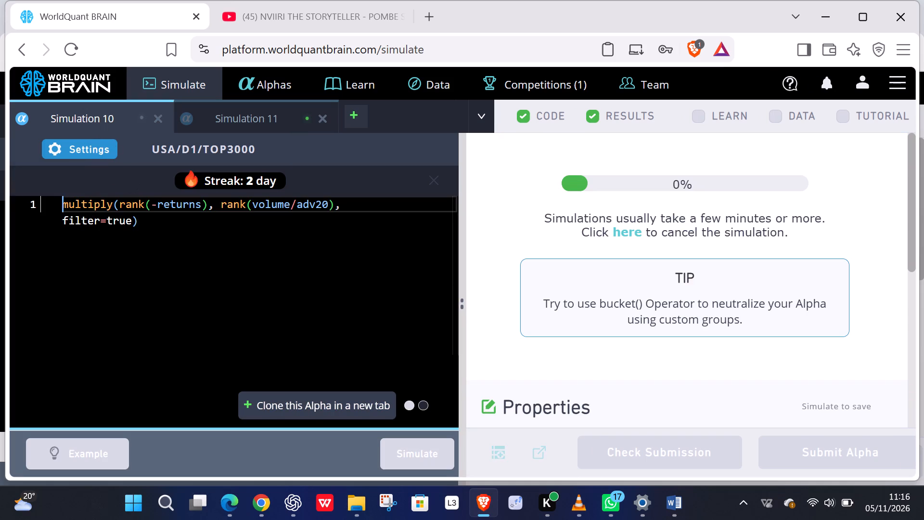
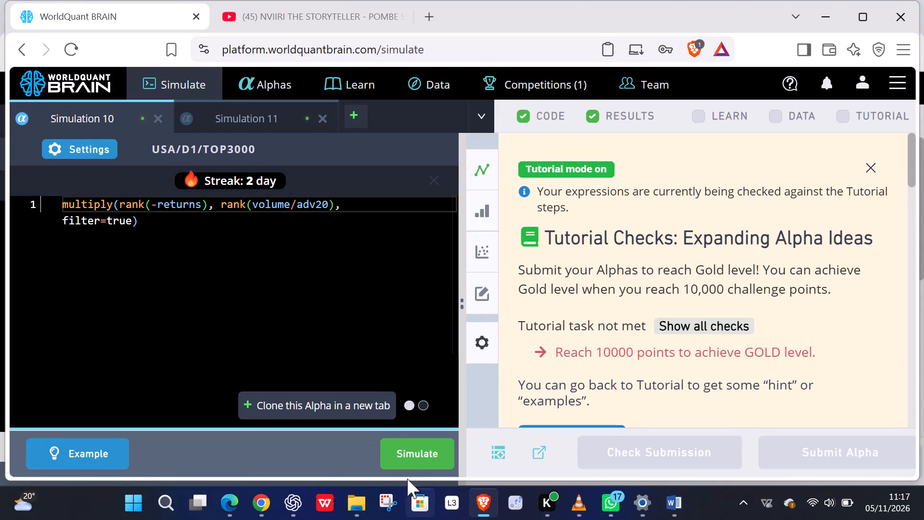
# Run the simulation of the multiply(rank(-returns), rank(volume/adv20), filter=true) alpha in Simulation 10 again.
pyautogui.click(397, 448)
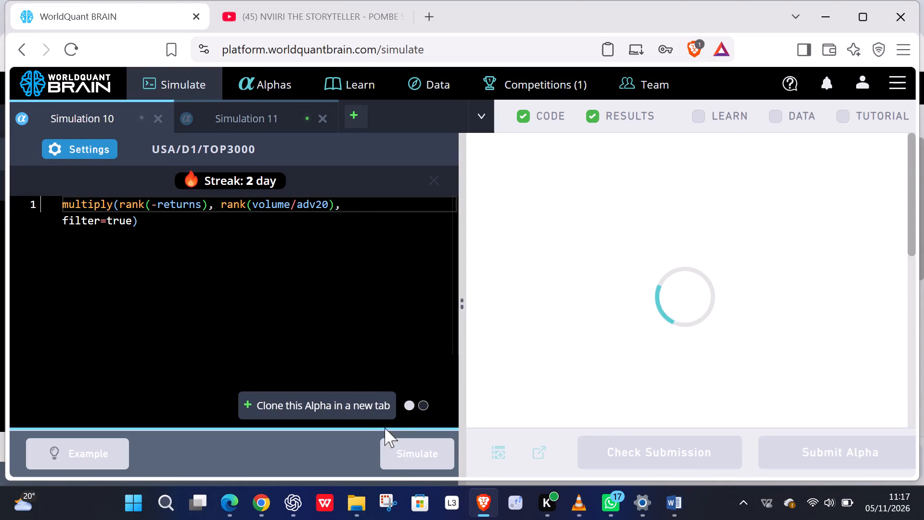
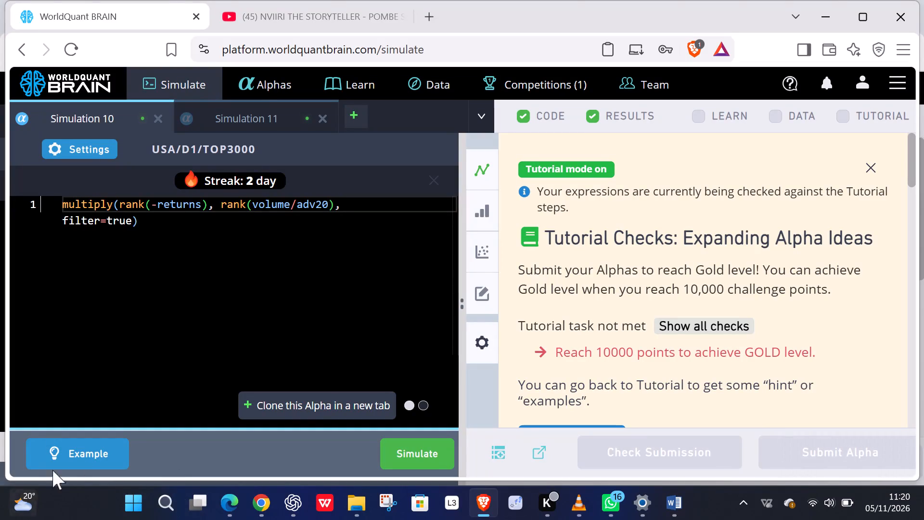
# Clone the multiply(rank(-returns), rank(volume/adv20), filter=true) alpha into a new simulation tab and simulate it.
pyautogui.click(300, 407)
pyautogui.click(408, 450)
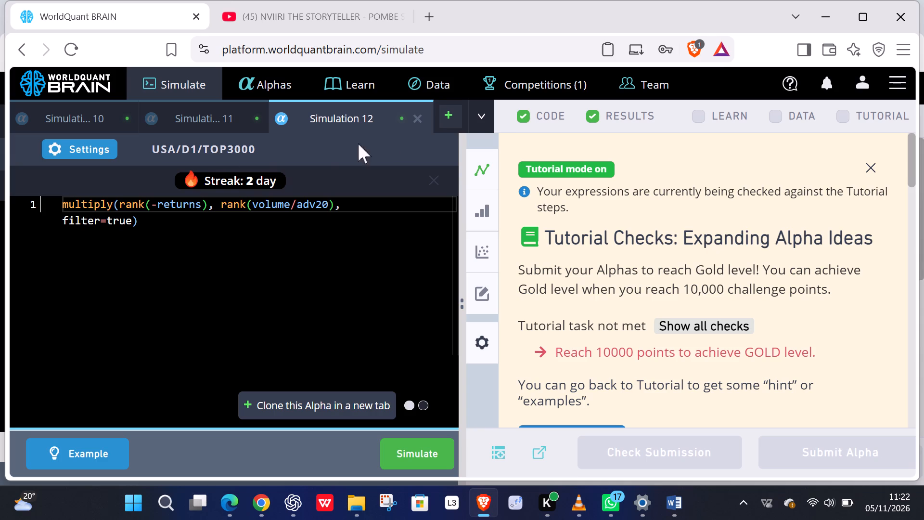
# Close the Simulation 10, Simulation 11 and Simulation 12 tabs, discarding their unsimulated code.
pyautogui.click(485, 117)
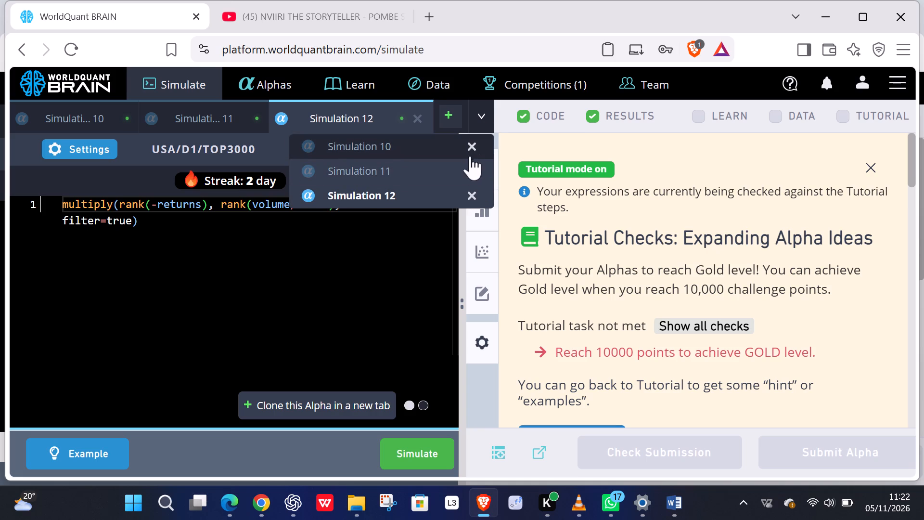
pyautogui.click(474, 144)
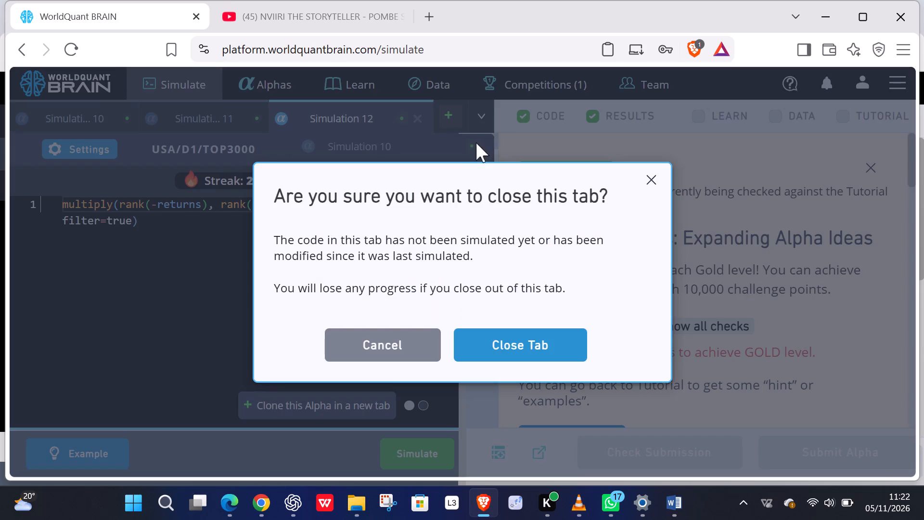
pyautogui.click(527, 344)
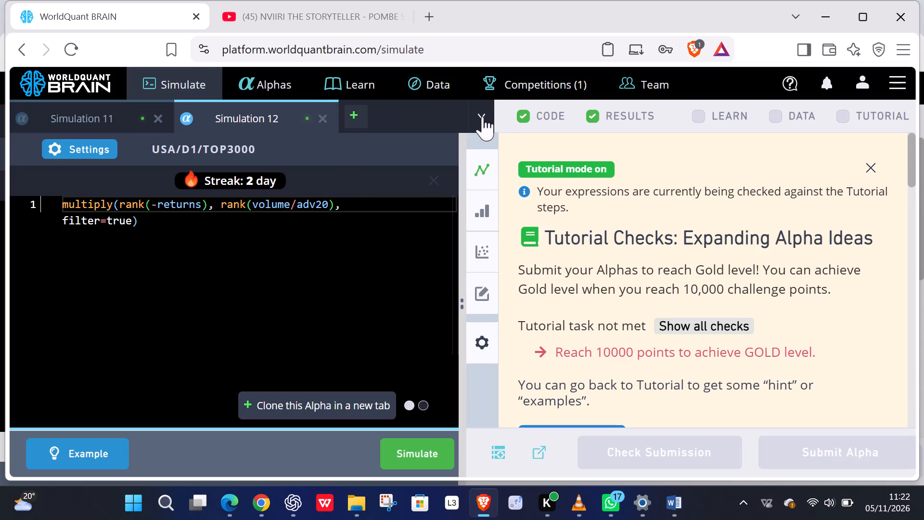
pyautogui.click(481, 114)
pyautogui.click(471, 149)
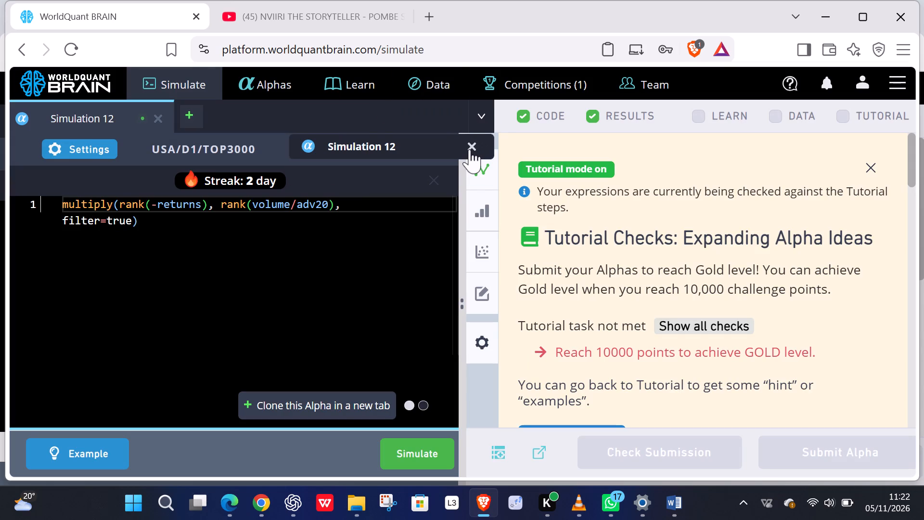
pyautogui.click(472, 150)
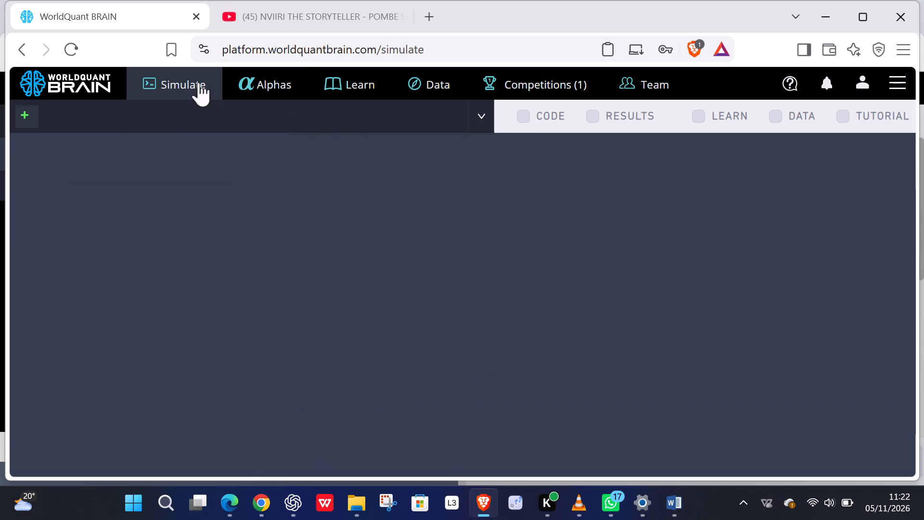
# Open a fresh blank simulation by leaving for the Alphas page and returning to Simulate, dismissing the streak message.
pyautogui.click(254, 85)
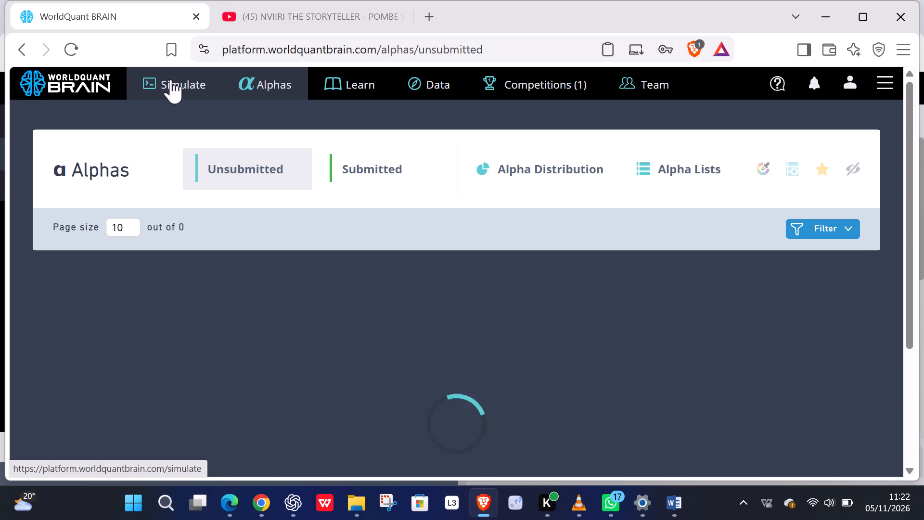
pyautogui.click(173, 81)
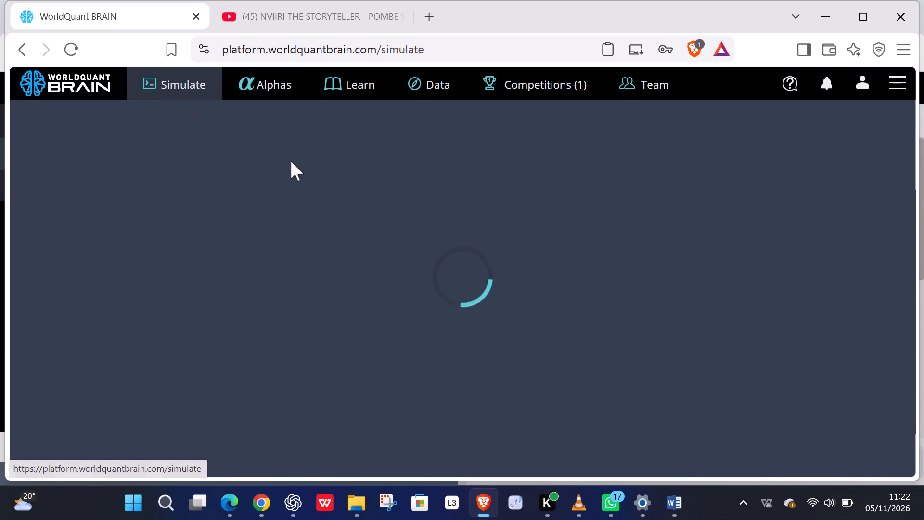
pyautogui.scroll(-7, 327, 386)
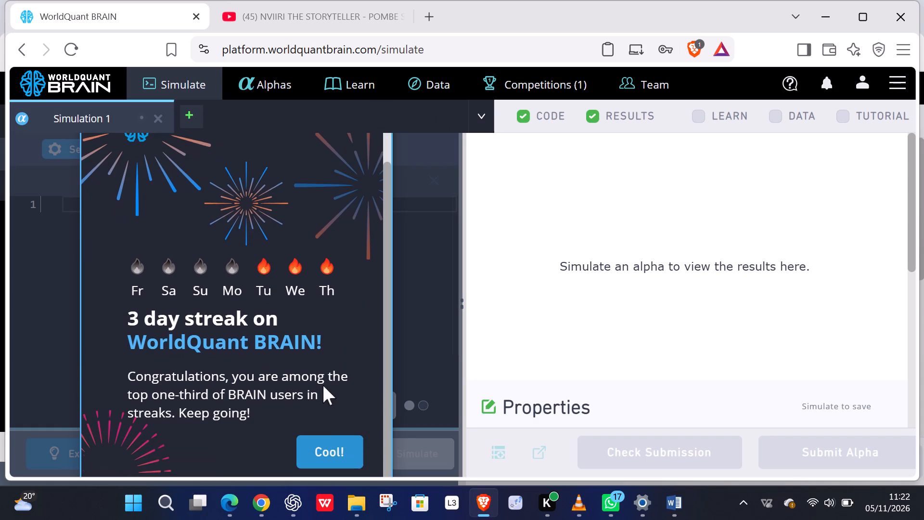
pyautogui.click(328, 448)
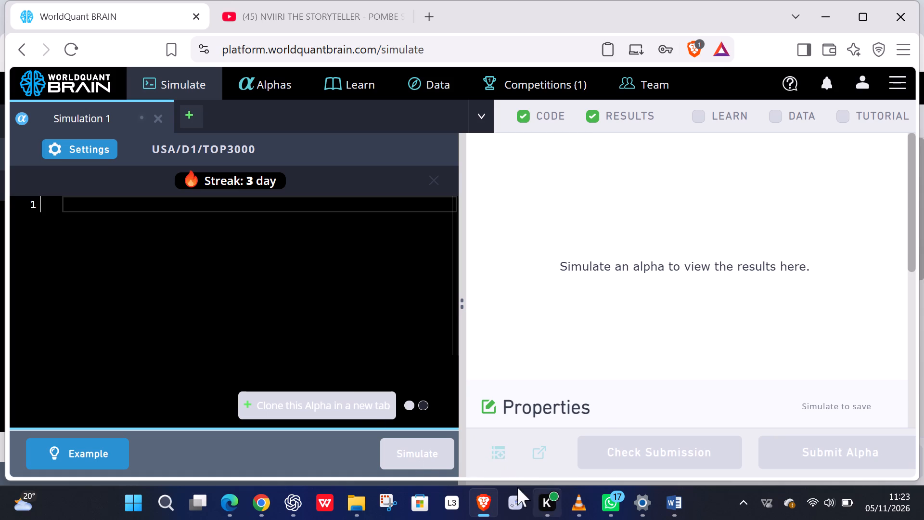
# Switch to Chrome, show the test period for Simulation 41 and try to submit its group_neutralize alpha.
pyautogui.click(256, 502)
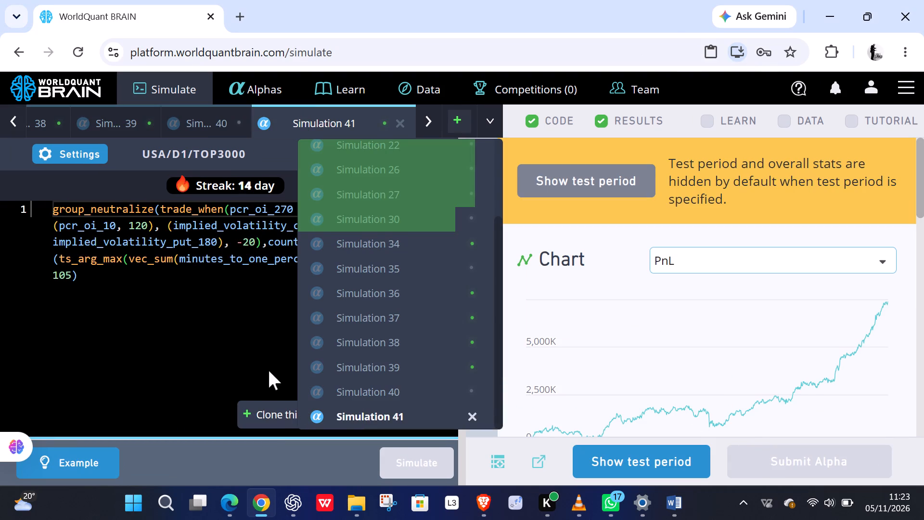
pyautogui.click(595, 464)
pyautogui.click(771, 452)
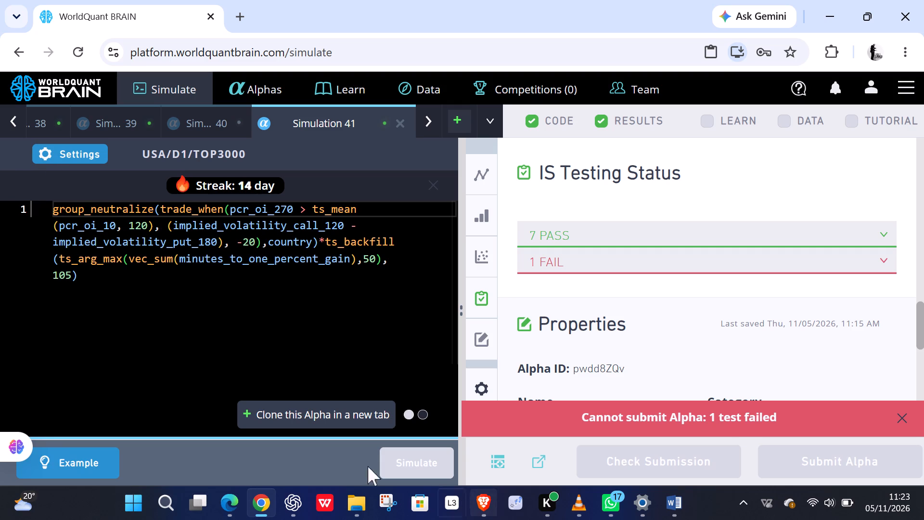
# Clone the Simulation 41 alpha into a new tab and simulate it with decay set to 0.
pyautogui.click(295, 414)
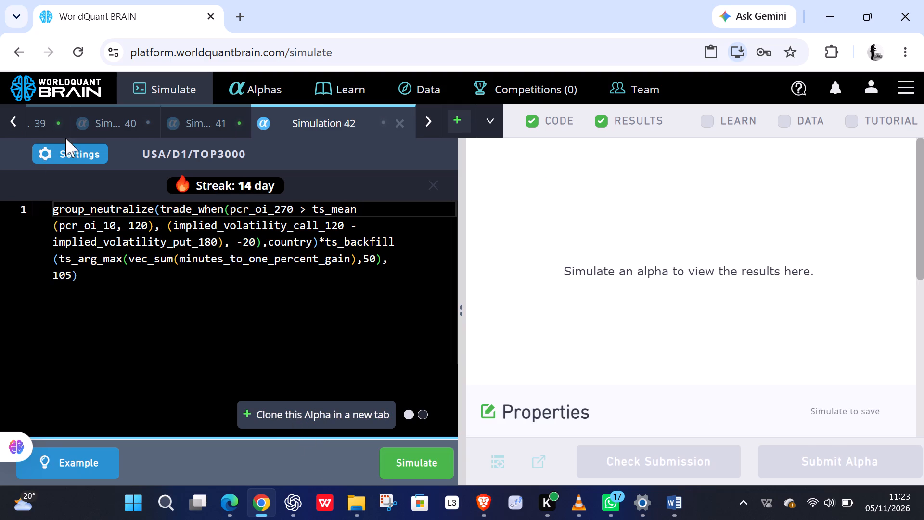
pyautogui.click(73, 149)
pyautogui.click(333, 408)
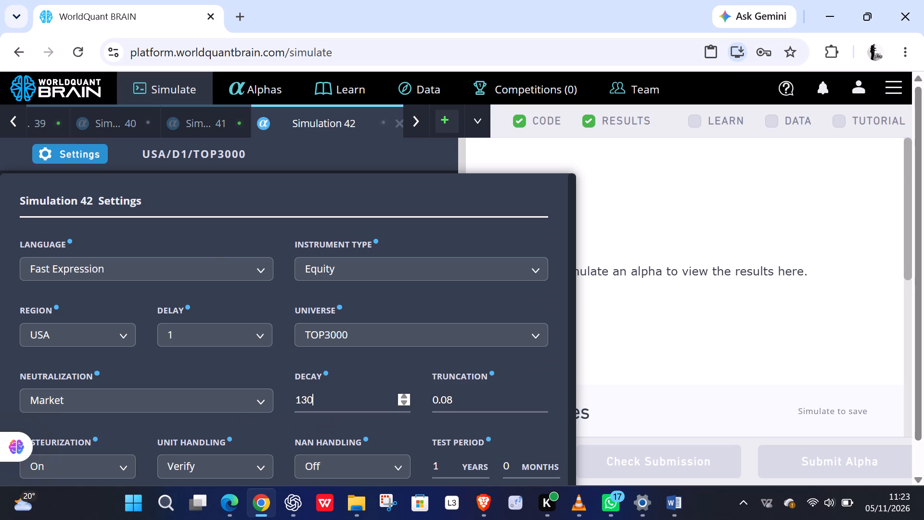
pyautogui.scroll(-14, 334, 408)
pyautogui.scroll(-16, 337, 397)
pyautogui.scroll(-14, 338, 402)
pyautogui.scroll(-15, 334, 403)
pyautogui.scroll(-18, 335, 409)
pyautogui.scroll(-19, 322, 400)
pyautogui.scroll(-10, 315, 394)
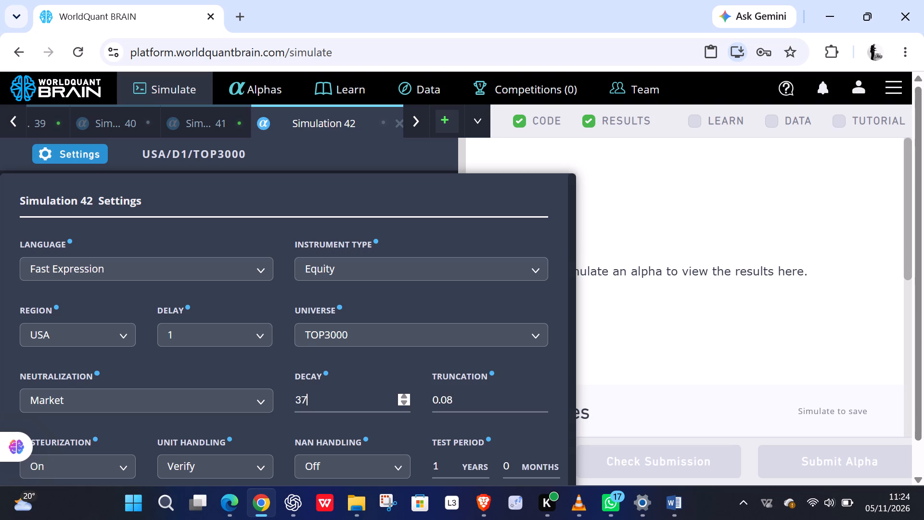
pyautogui.scroll(-19, 313, 395)
pyautogui.scroll(-18, 307, 393)
pyautogui.scroll(-18, 307, 394)
pyautogui.scroll(-5, 430, 445)
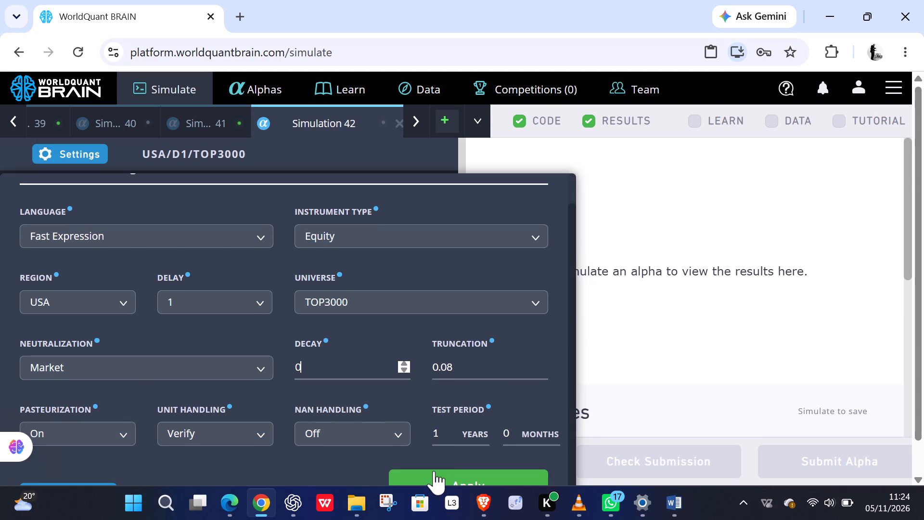
pyautogui.click(434, 471)
pyautogui.click(410, 457)
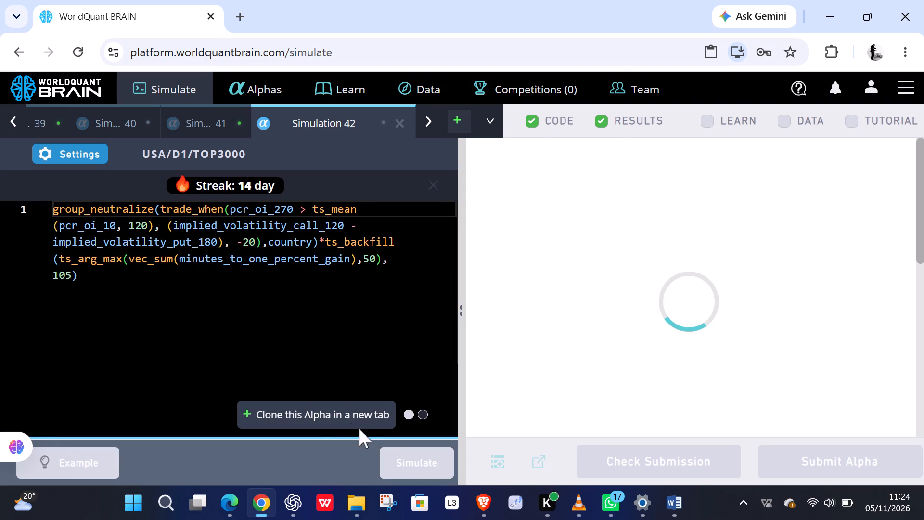
# Clone the Simulation 42 alpha into a new tab and simulate it with neutralization set to Sector.
pyautogui.click(334, 410)
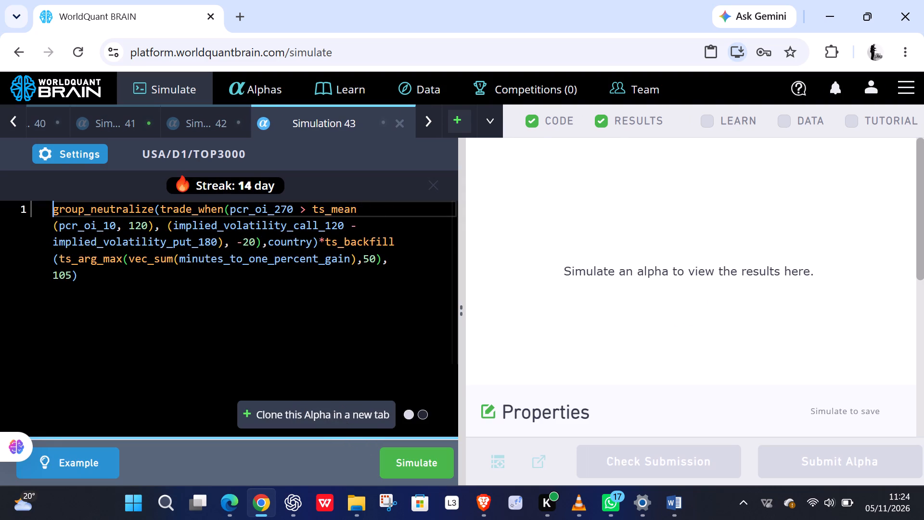
pyautogui.click(81, 154)
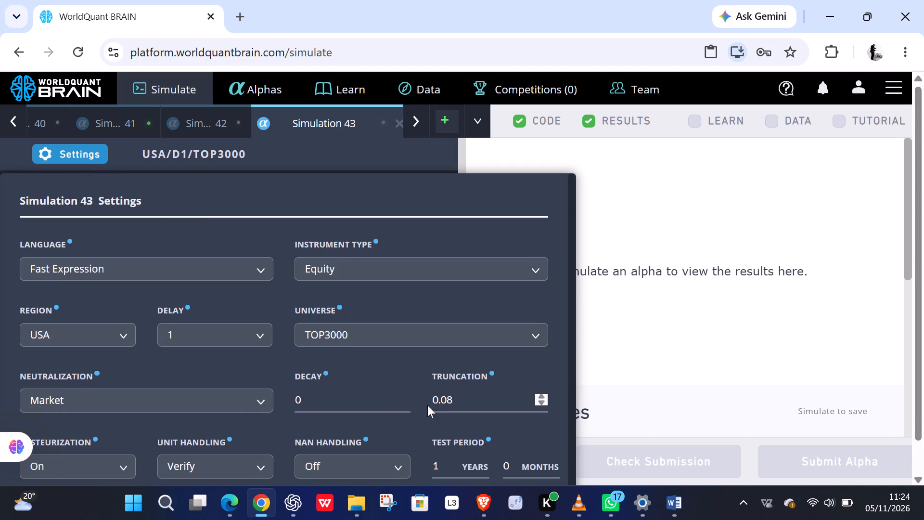
pyautogui.click(201, 400)
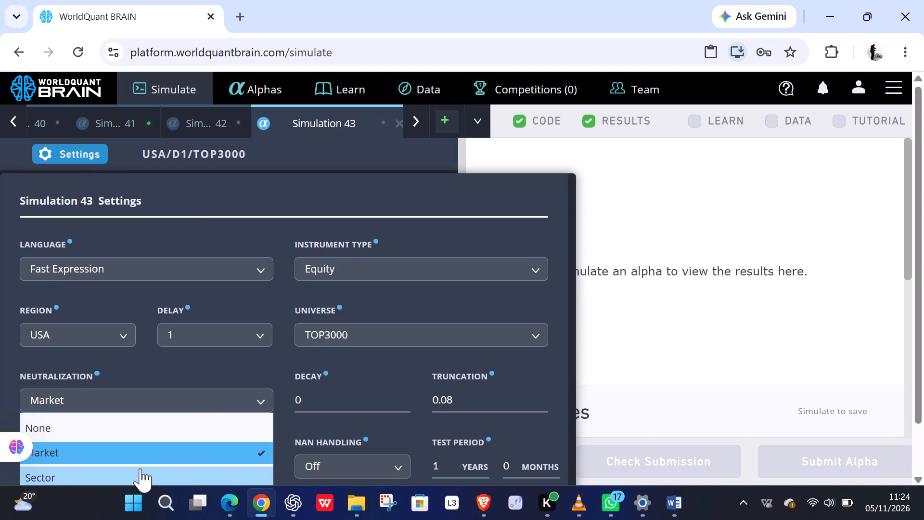
pyautogui.click(141, 468)
pyautogui.scroll(-7, 357, 423)
pyautogui.click(406, 477)
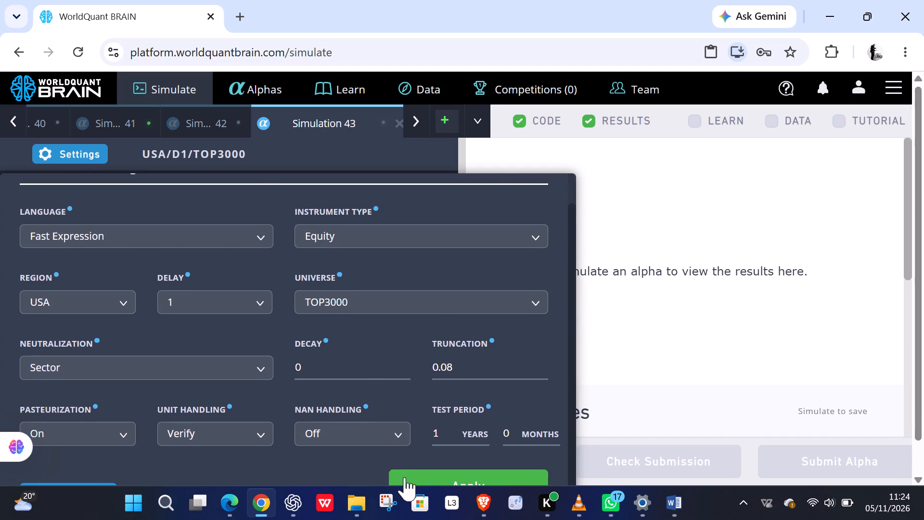
pyautogui.click(398, 458)
# Clone the Simulation 43 alpha into a new tab and simulate it with neutralization set to Subindustry.
pyautogui.click(348, 412)
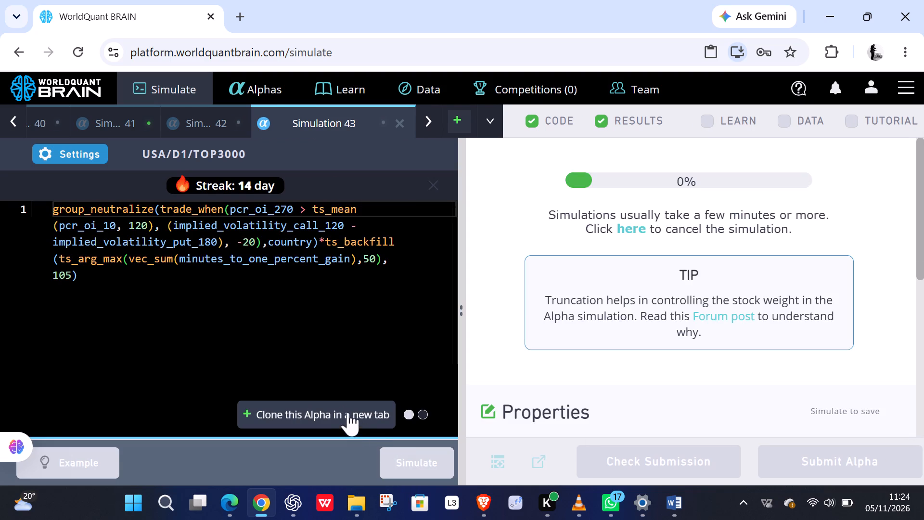
pyautogui.click(90, 153)
pyautogui.scroll(-4, 219, 443)
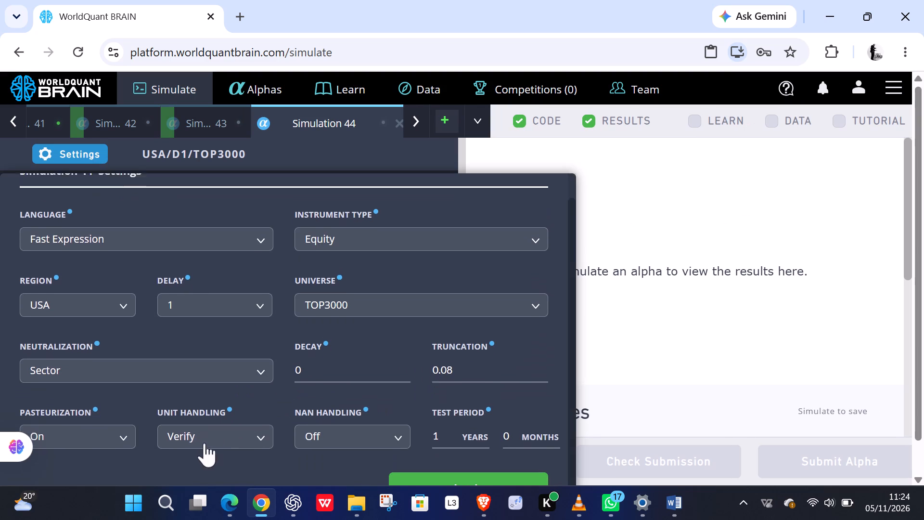
pyautogui.scroll(-3, 205, 443)
pyautogui.click(191, 372)
pyautogui.scroll(-3, 179, 453)
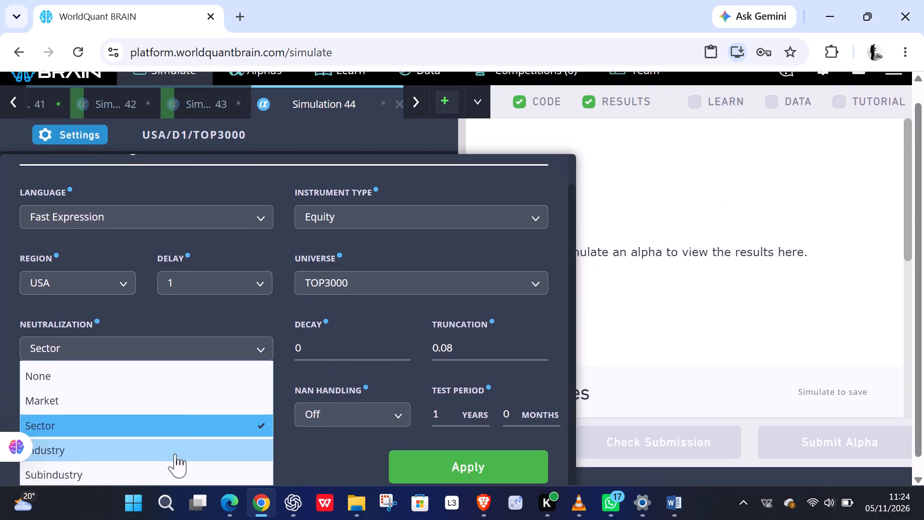
pyautogui.scroll(-2, 175, 454)
pyautogui.click(171, 450)
pyautogui.click(419, 456)
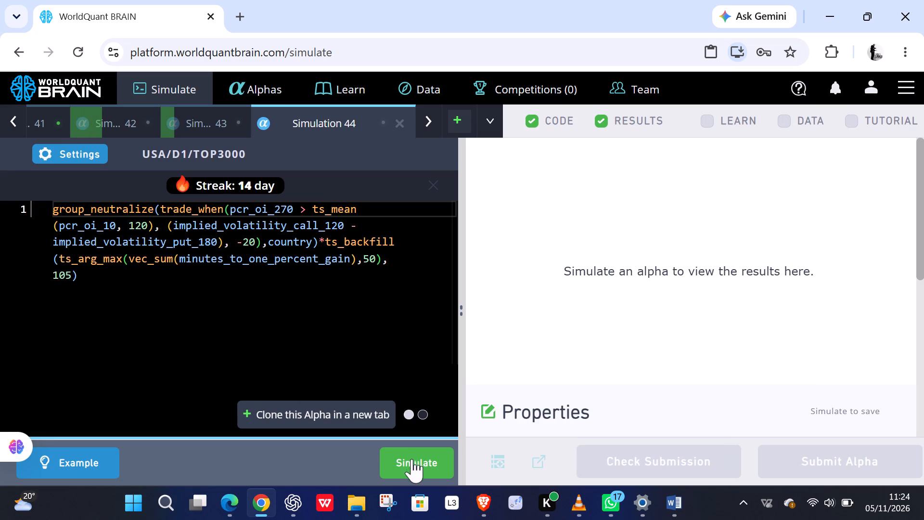
pyautogui.click(412, 459)
# Clone the Simulation 44 alpha into a new tab and apply Industry as its neutralization setting.
pyautogui.click(327, 418)
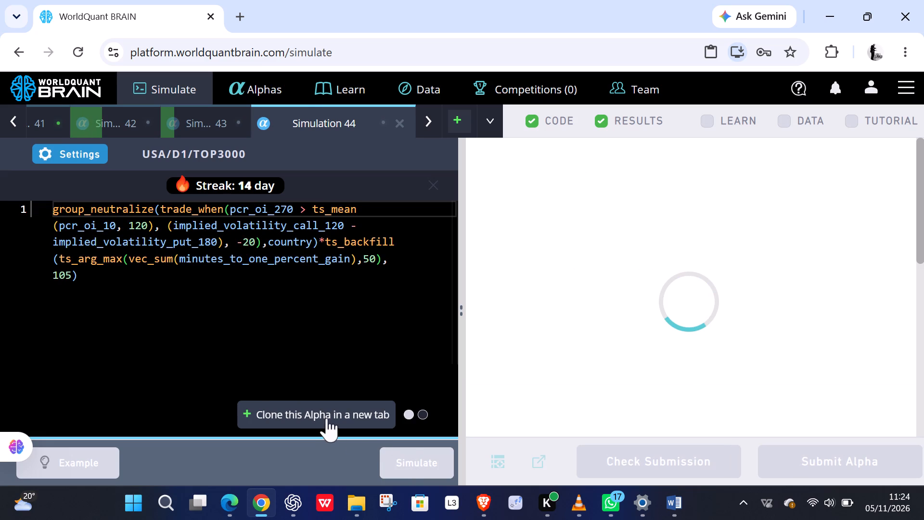
pyautogui.click(89, 149)
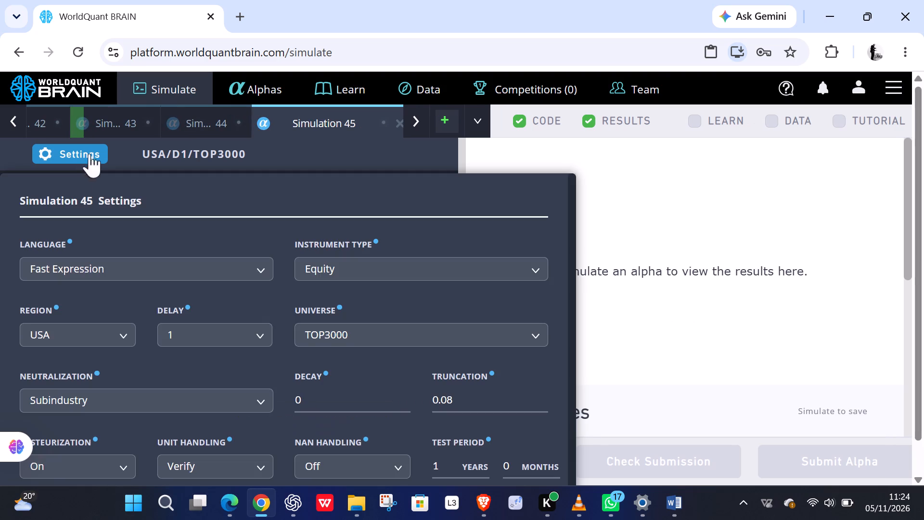
pyautogui.click(76, 401)
pyautogui.scroll(-5, 76, 404)
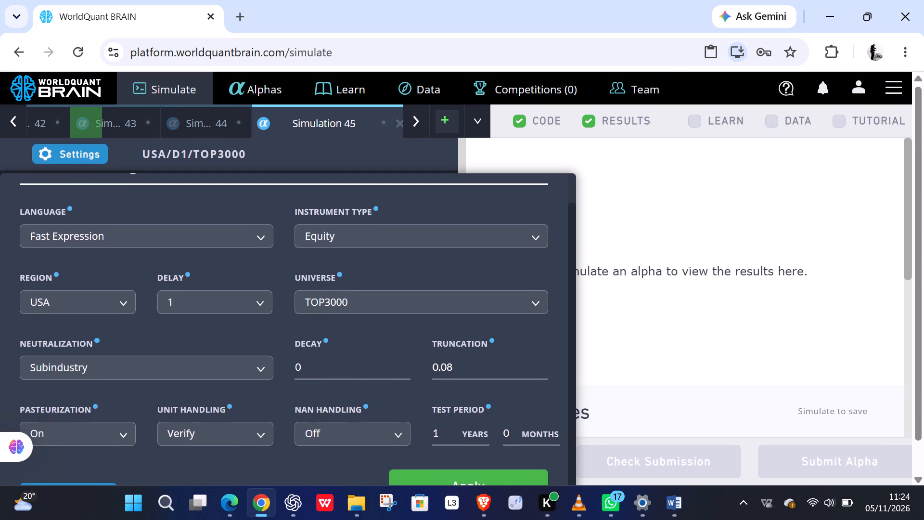
pyautogui.scroll(-5, 85, 379)
pyautogui.click(91, 327)
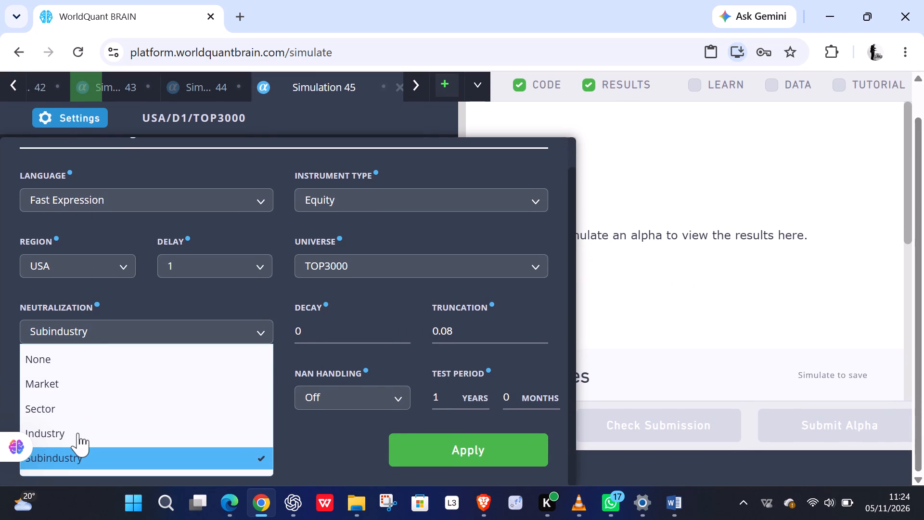
pyautogui.click(78, 433)
pyautogui.click(455, 454)
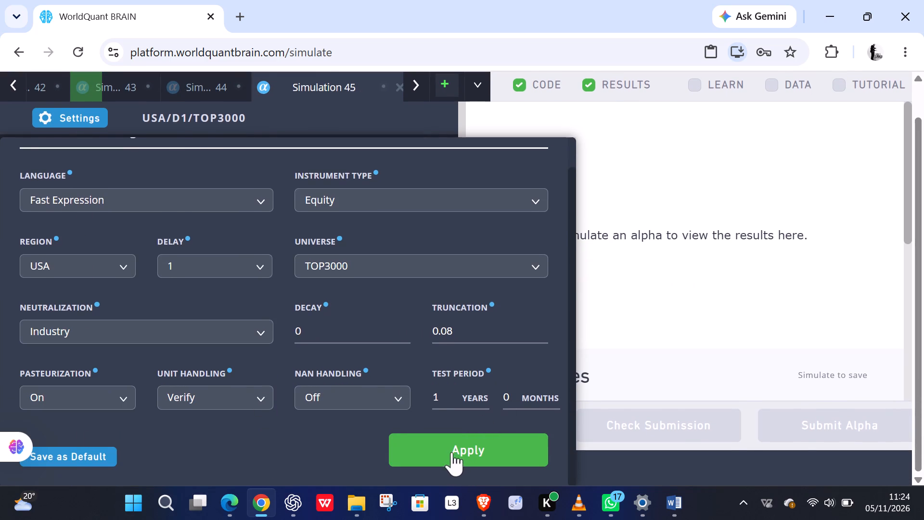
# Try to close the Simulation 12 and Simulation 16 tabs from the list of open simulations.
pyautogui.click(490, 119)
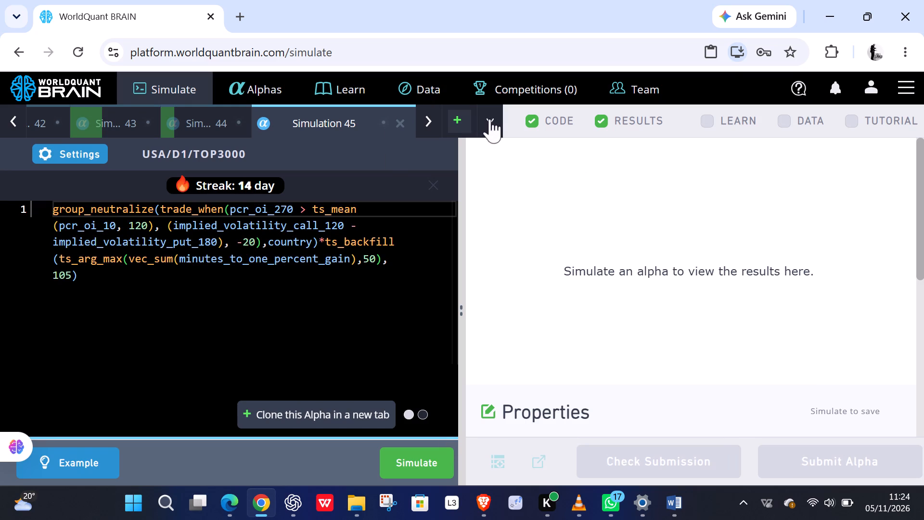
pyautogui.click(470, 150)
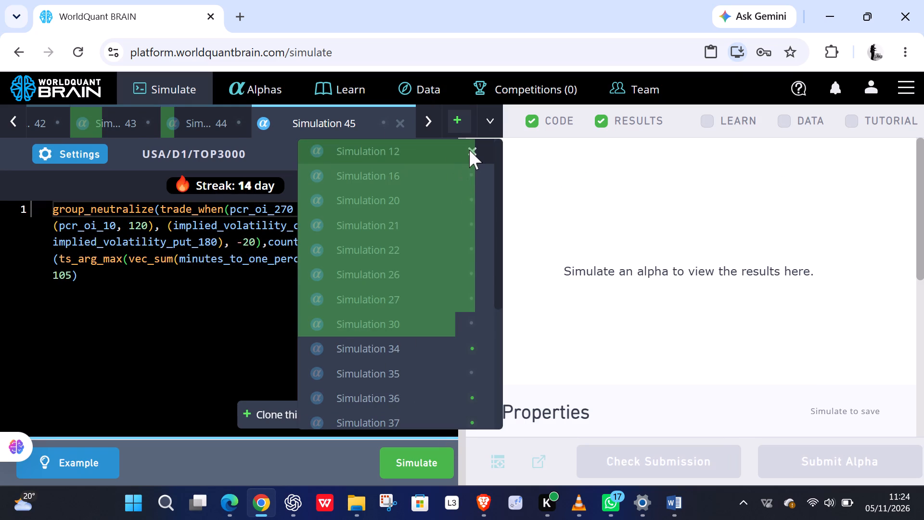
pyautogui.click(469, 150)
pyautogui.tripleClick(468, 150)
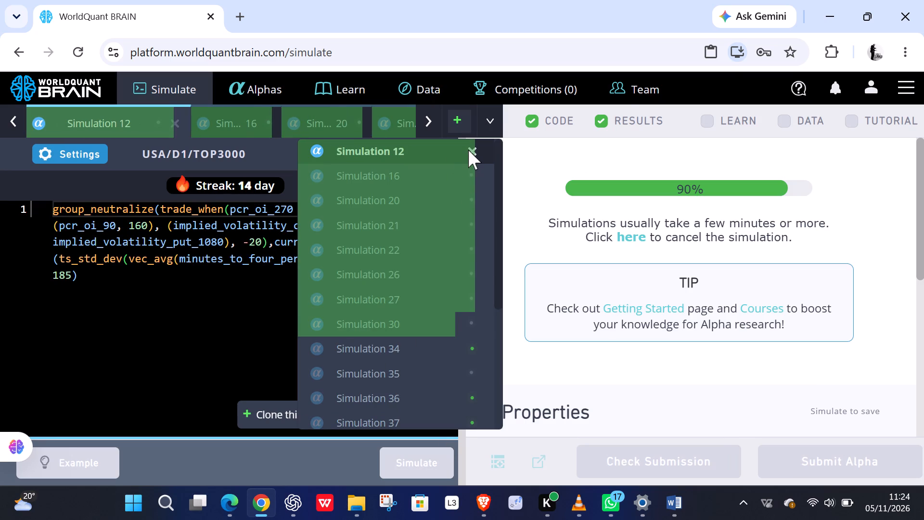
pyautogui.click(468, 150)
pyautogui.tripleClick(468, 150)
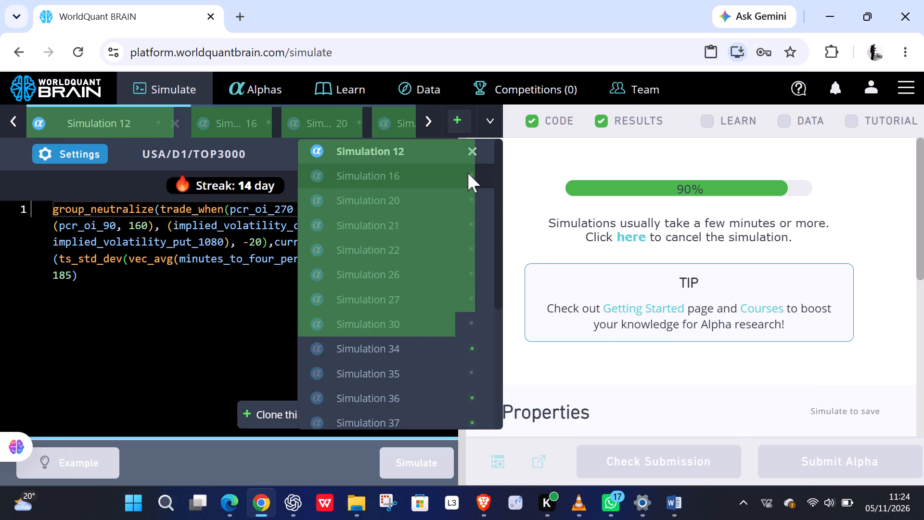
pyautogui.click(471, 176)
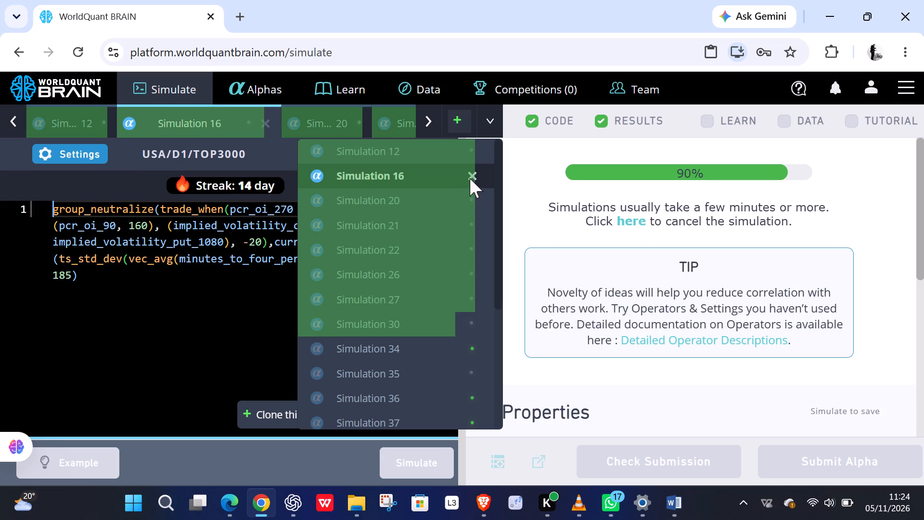
# Switch to Simulation 42, show its test period, and review its IS testing status and settings.
pyautogui.scroll(-6, 440, 243)
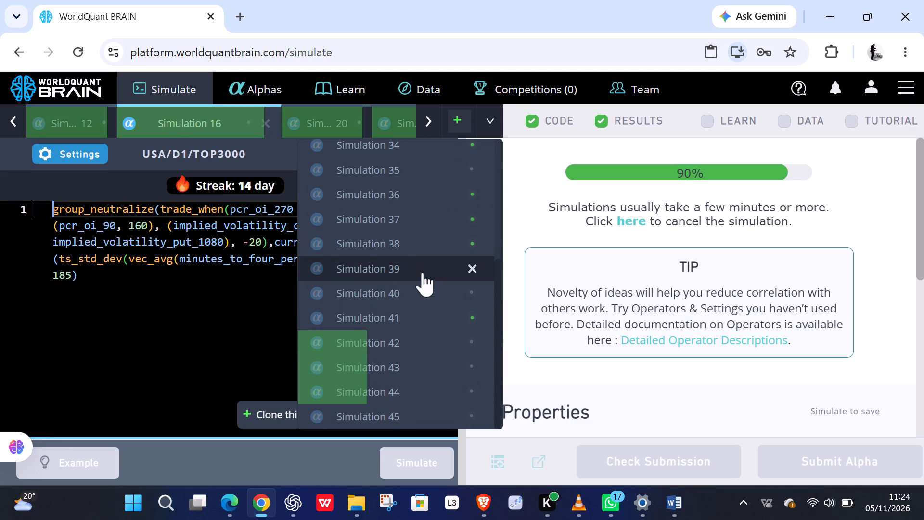
pyautogui.scroll(-4, 430, 283)
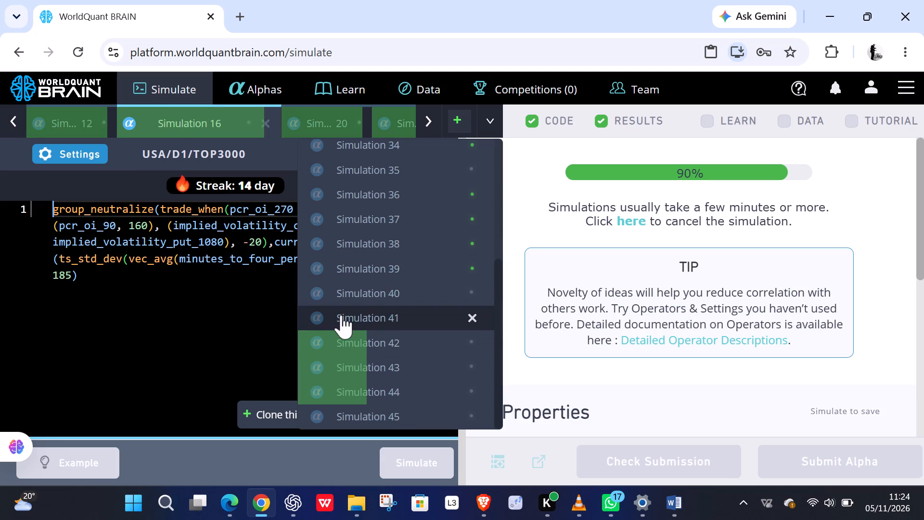
pyautogui.click(342, 315)
pyautogui.click(346, 335)
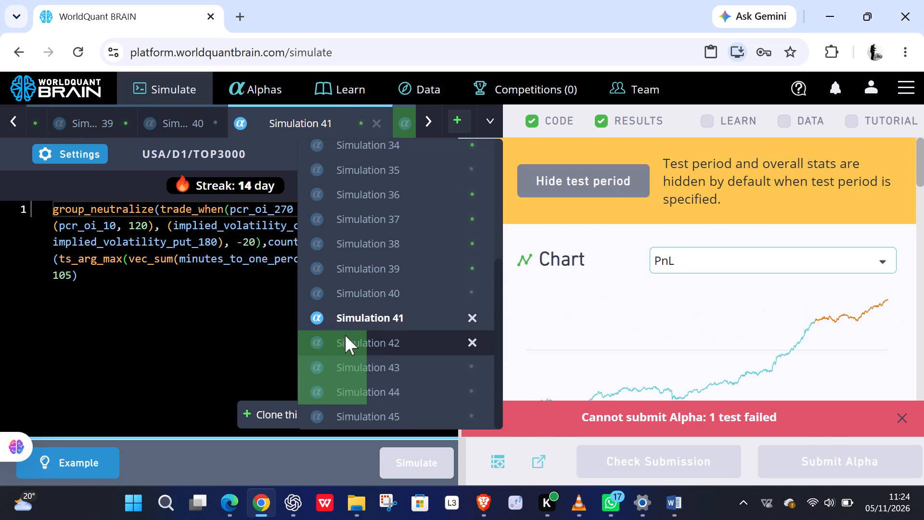
pyautogui.click(173, 314)
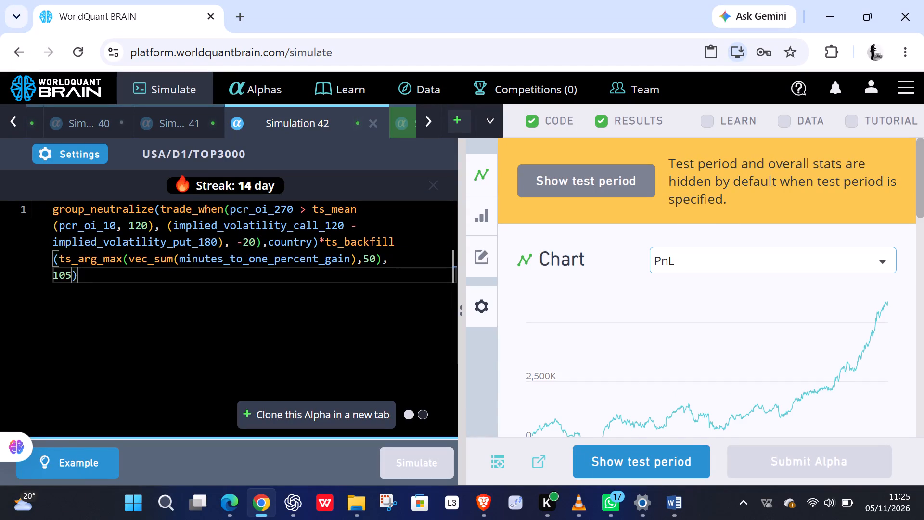
pyautogui.click(616, 458)
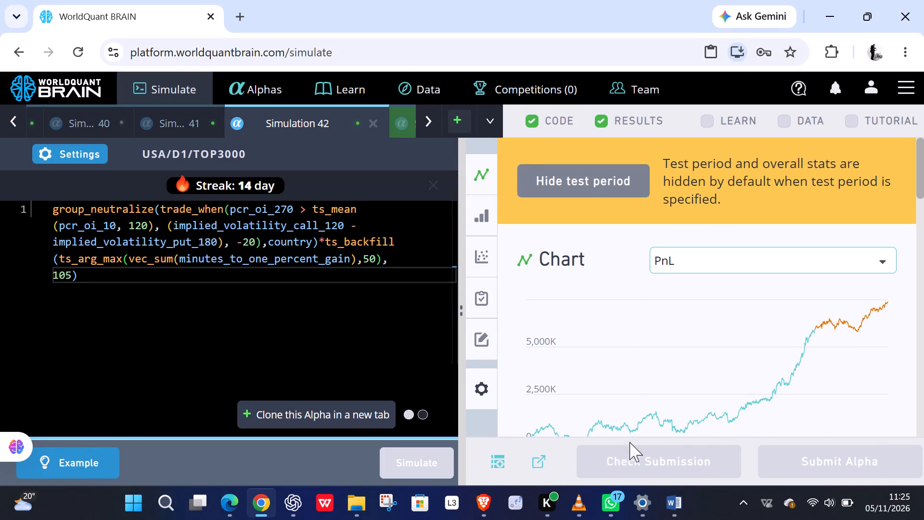
pyautogui.scroll(-11, 636, 429)
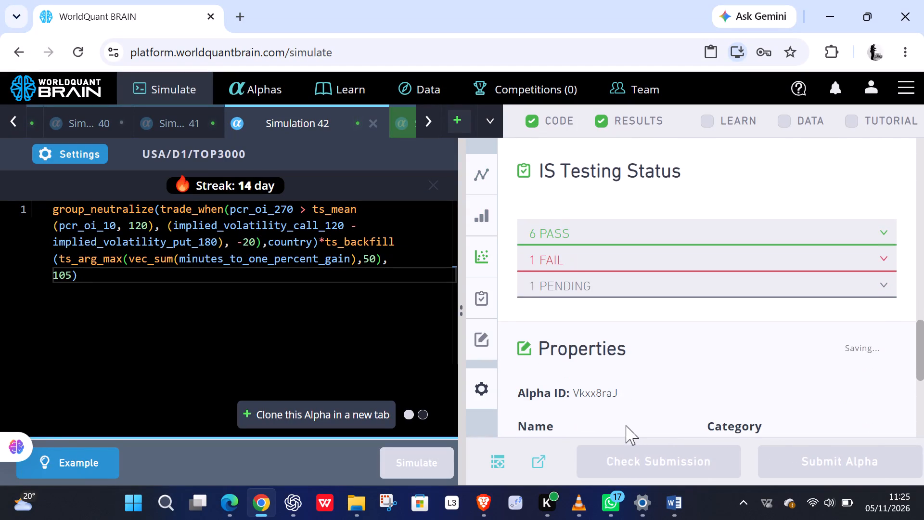
pyautogui.click(52, 150)
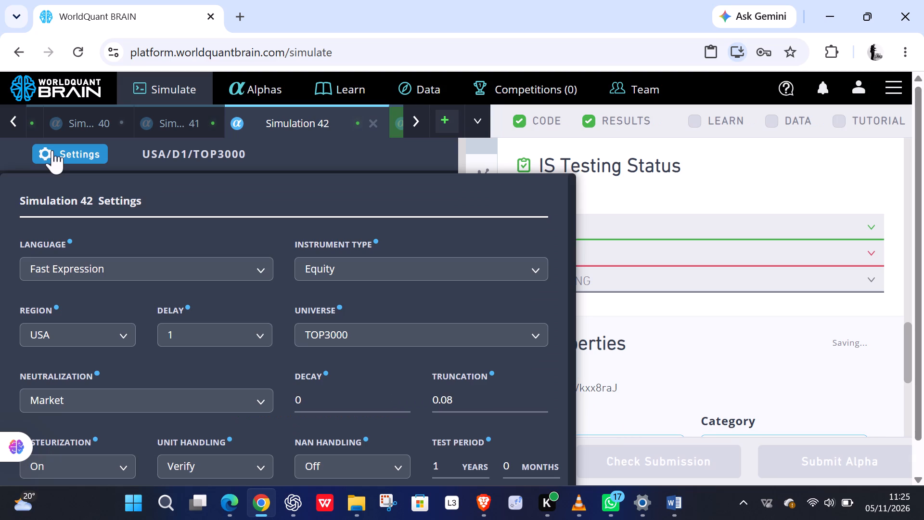
pyautogui.click(52, 150)
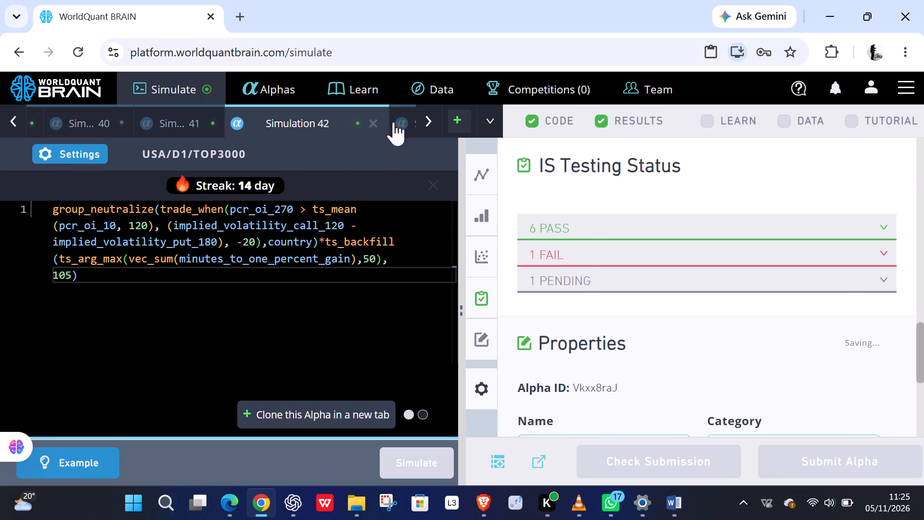
# Show the test period for Simulation 43, try to submit the alpha, and check its settings.
pyautogui.click(394, 122)
pyautogui.click(647, 457)
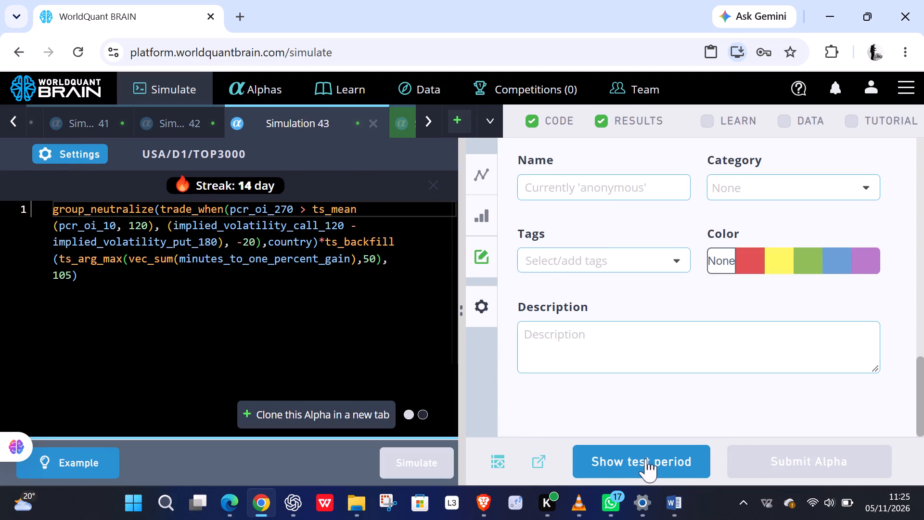
pyautogui.moveTo(852, 453); pyautogui.dragTo(848, 453)
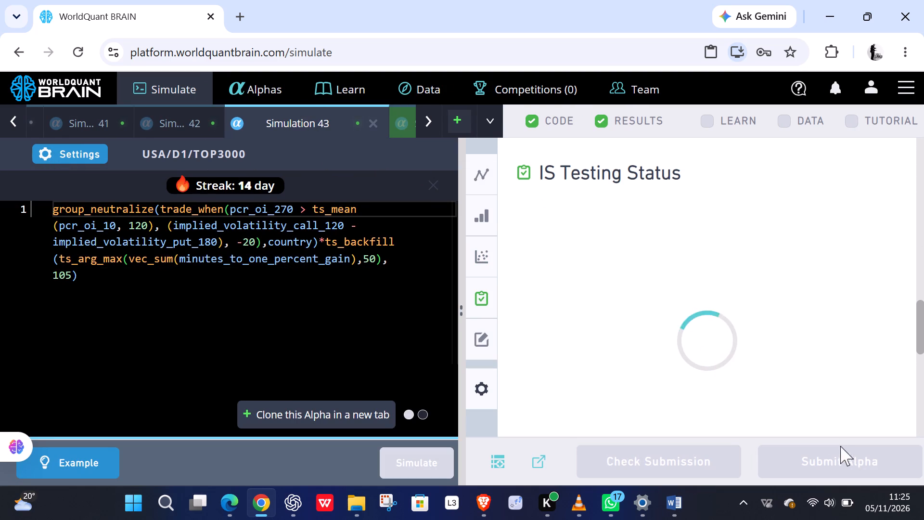
pyautogui.click(75, 153)
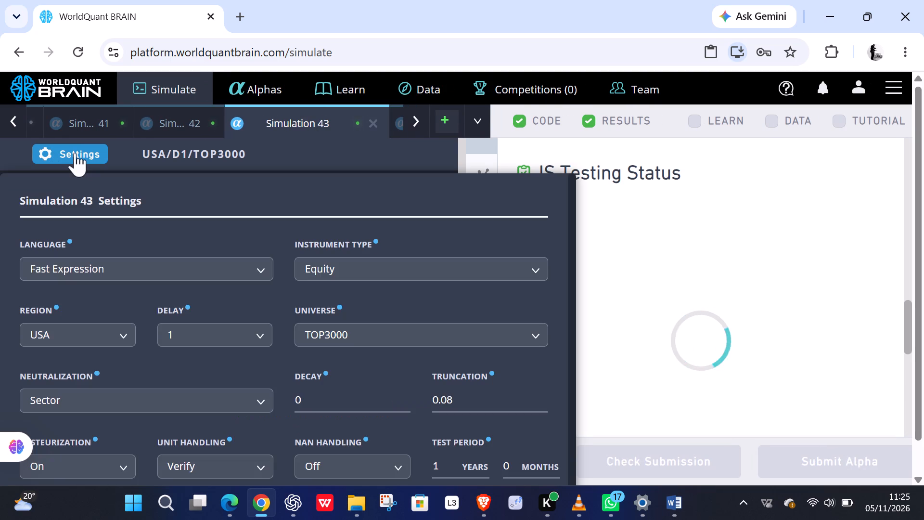
pyautogui.click(75, 153)
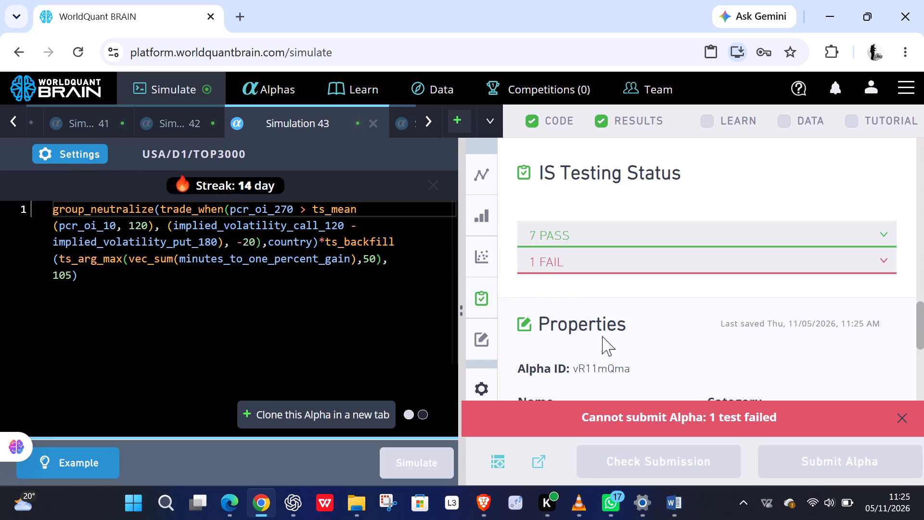
# Switch to Simulation 44, show its test period, and review its results.
pyautogui.click(405, 118)
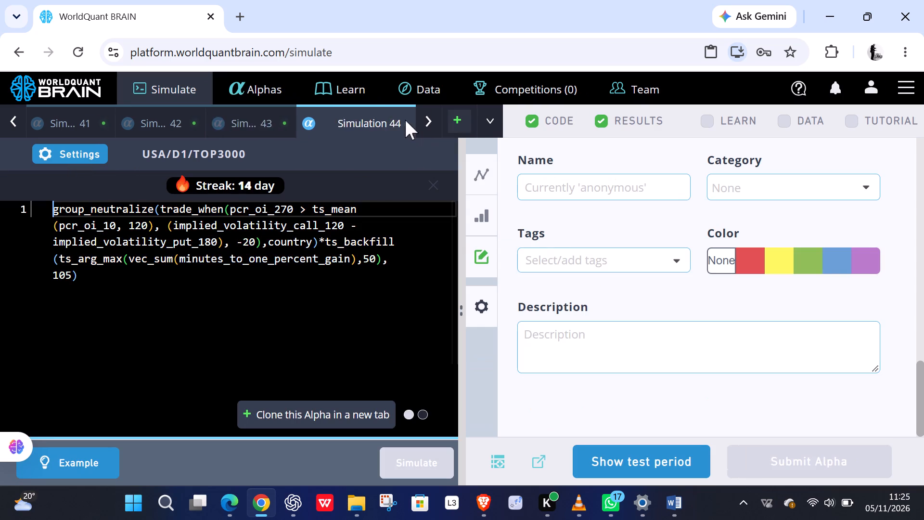
pyautogui.click(599, 451)
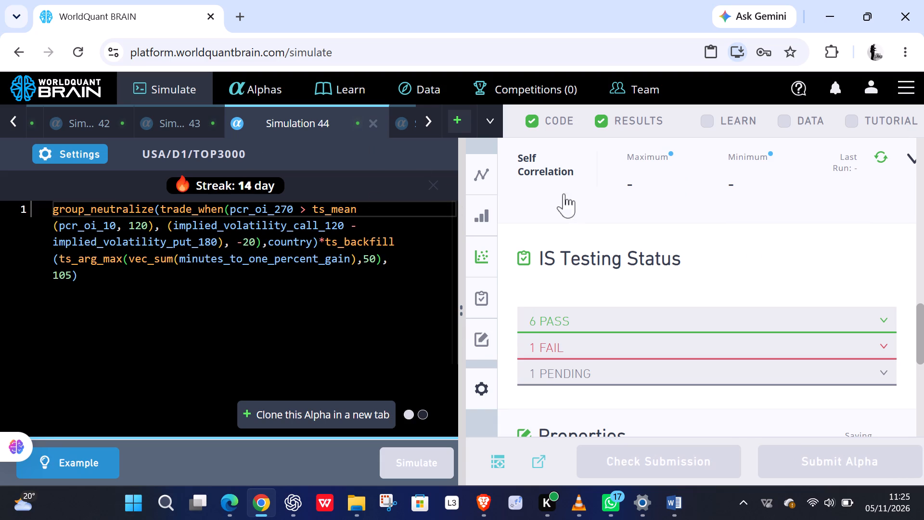
pyautogui.scroll(6, 559, 168)
# Switch to Simulation 45 and simulate its alpha.
pyautogui.click(411, 128)
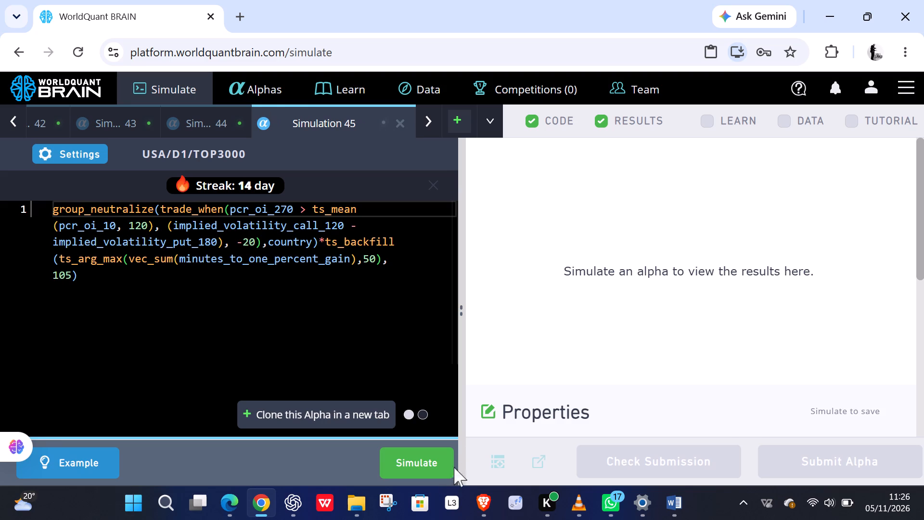
pyautogui.click(427, 474)
# Clone the Simulation 45 alpha into a new tab and simulate it with the universe set to TOP2000.
pyautogui.click(322, 421)
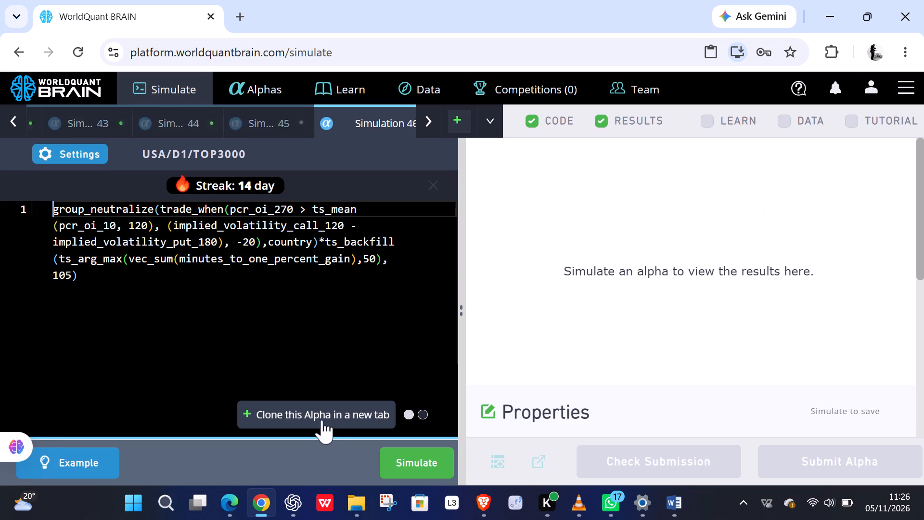
pyautogui.click(65, 153)
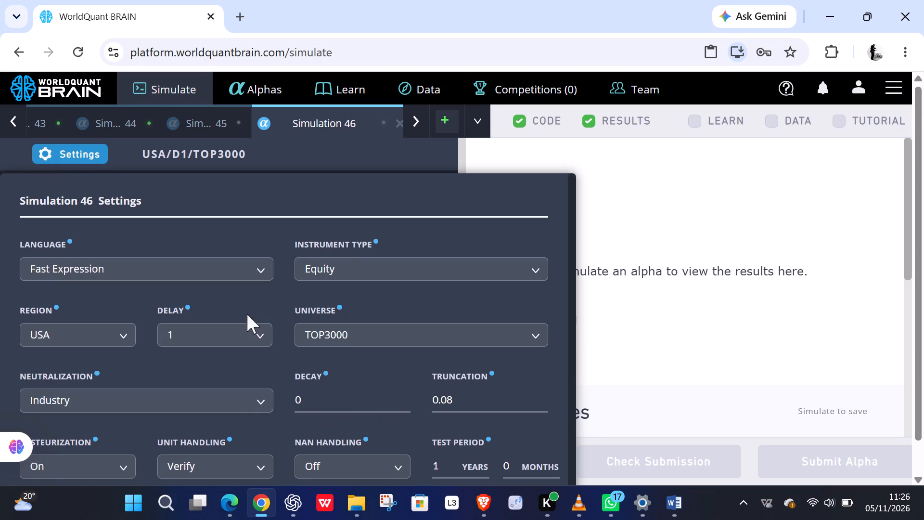
pyautogui.click(332, 336)
pyautogui.click(329, 385)
pyautogui.scroll(-7, 357, 445)
pyautogui.click(446, 473)
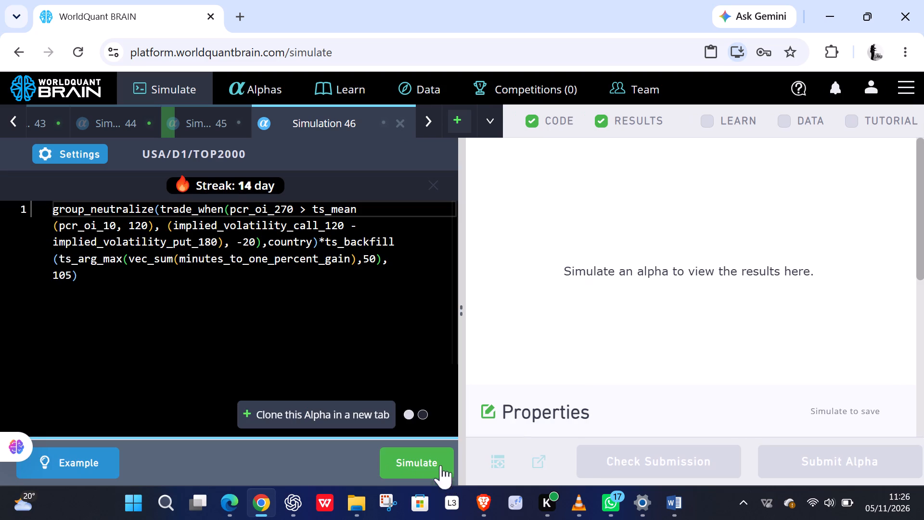
pyautogui.click(416, 467)
# Clone the Simulation 46 alpha into a new tab and simulate it with neutralization set to Market.
pyautogui.click(331, 424)
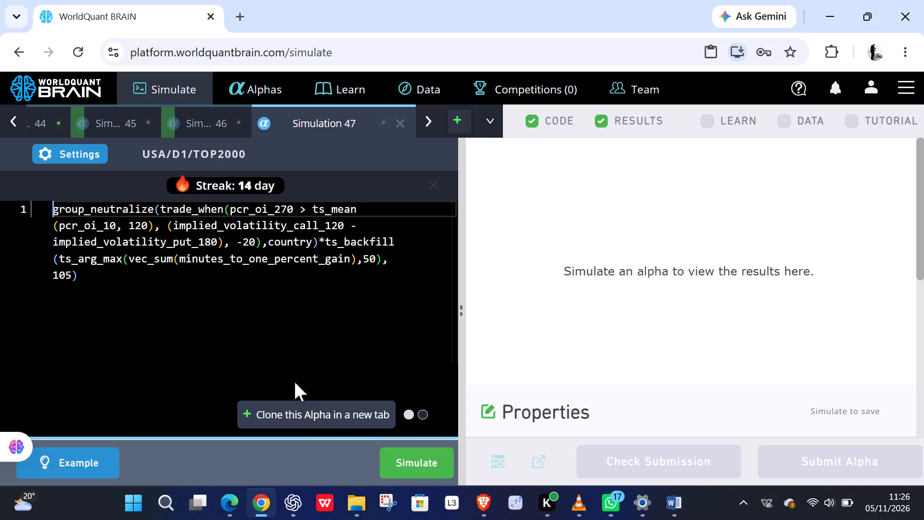
pyautogui.click(74, 144)
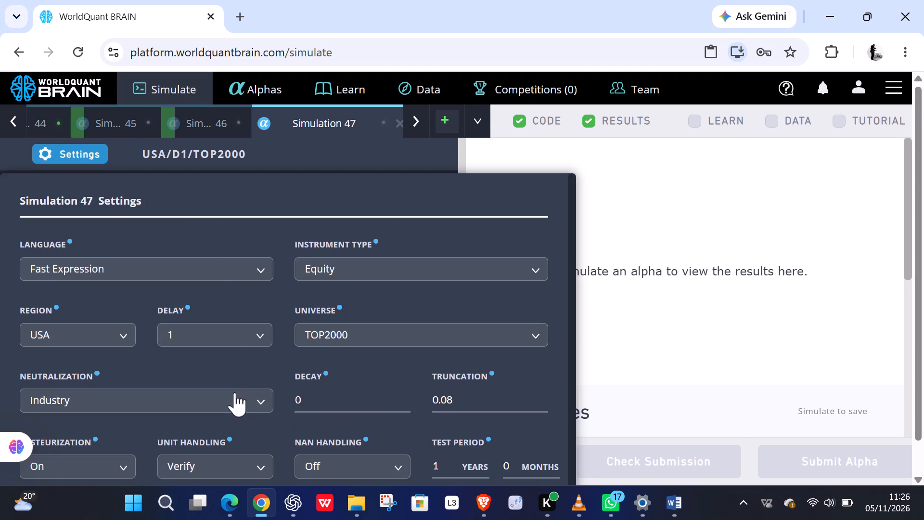
pyautogui.click(235, 392)
pyautogui.click(167, 450)
pyautogui.scroll(-7, 344, 365)
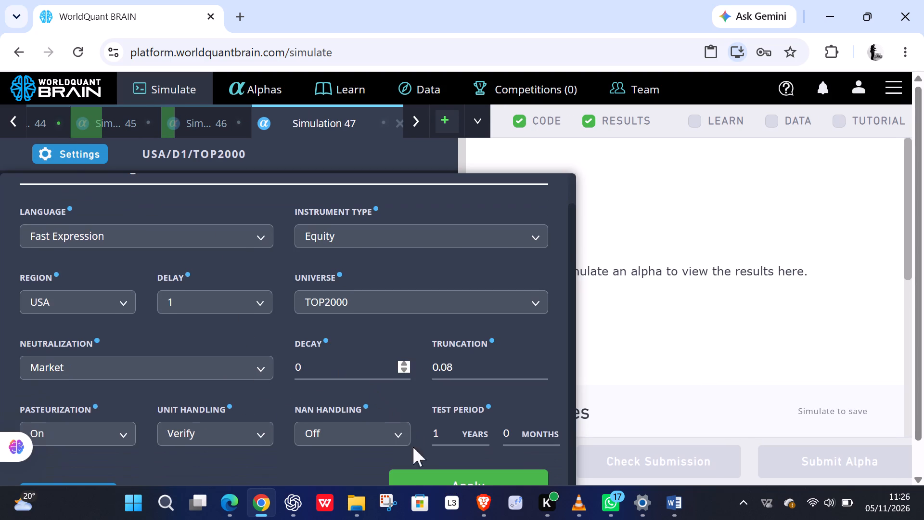
pyautogui.click(410, 480)
pyautogui.click(385, 457)
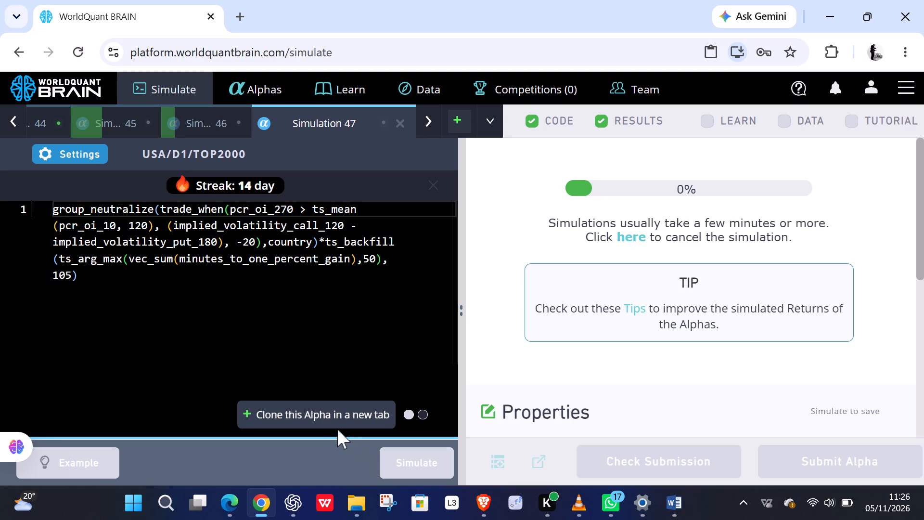
# Clone the Simulation 47 alpha into a new tab and apply Subindustry as its neutralization setting.
pyautogui.click(325, 415)
pyautogui.click(69, 149)
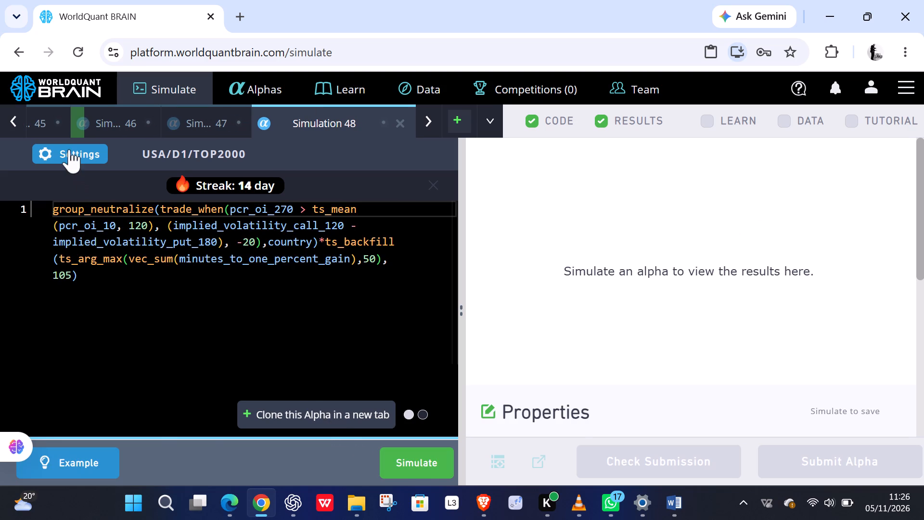
pyautogui.scroll(-4, 211, 310)
pyautogui.click(192, 370)
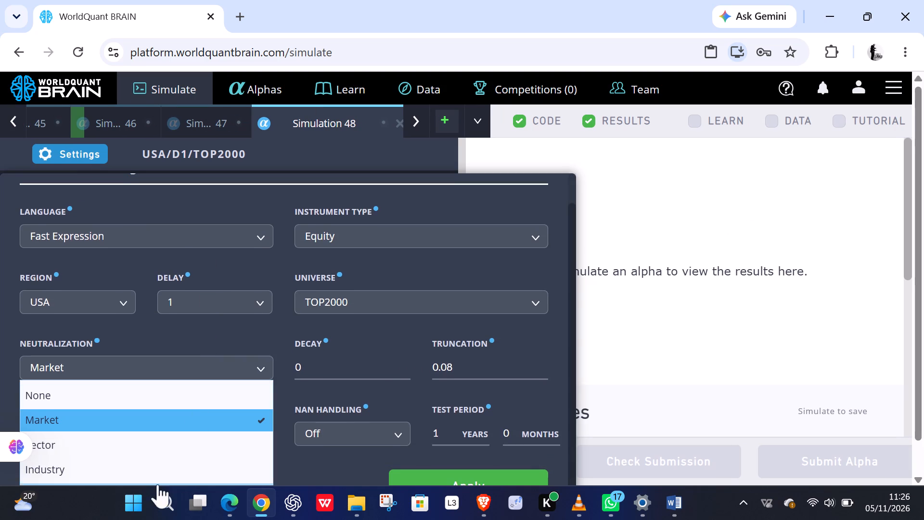
pyautogui.scroll(-5, 157, 471)
pyautogui.click(155, 459)
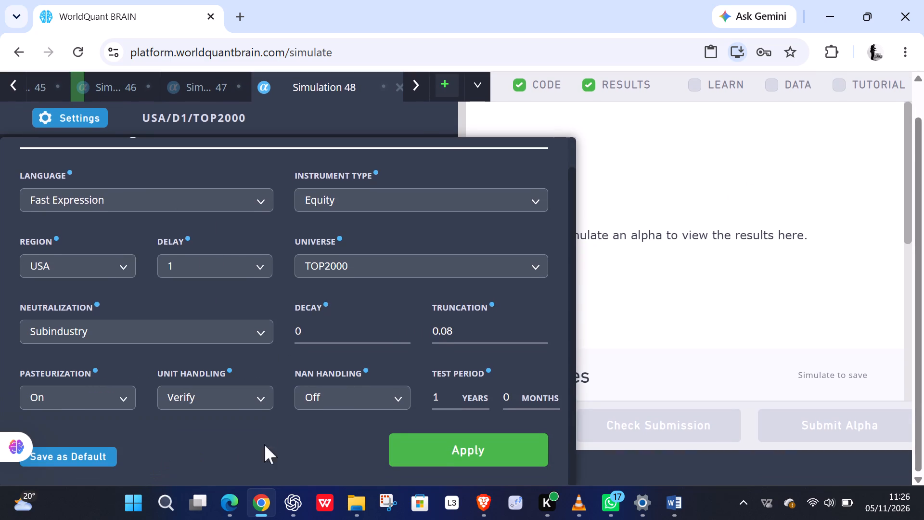
pyautogui.click(450, 443)
# Clone the Simulation 48 alpha into a new tab and apply Sector as its neutralization setting.
pyautogui.click(335, 413)
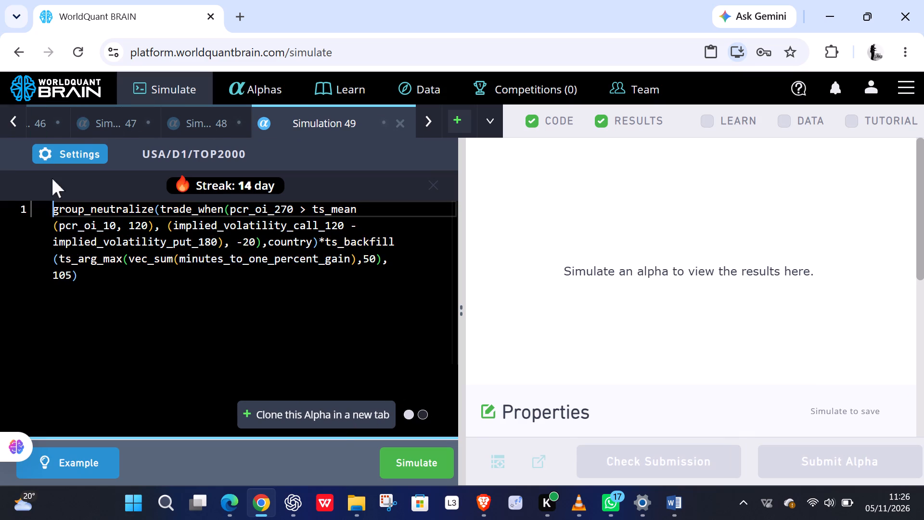
pyautogui.click(43, 145)
pyautogui.scroll(-2, 145, 331)
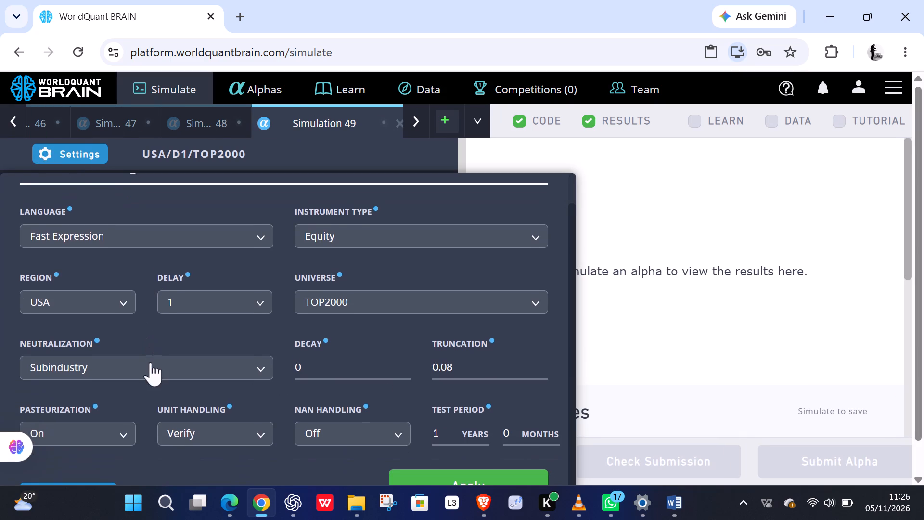
pyautogui.click(151, 362)
pyautogui.click(116, 435)
pyautogui.scroll(-8, 442, 342)
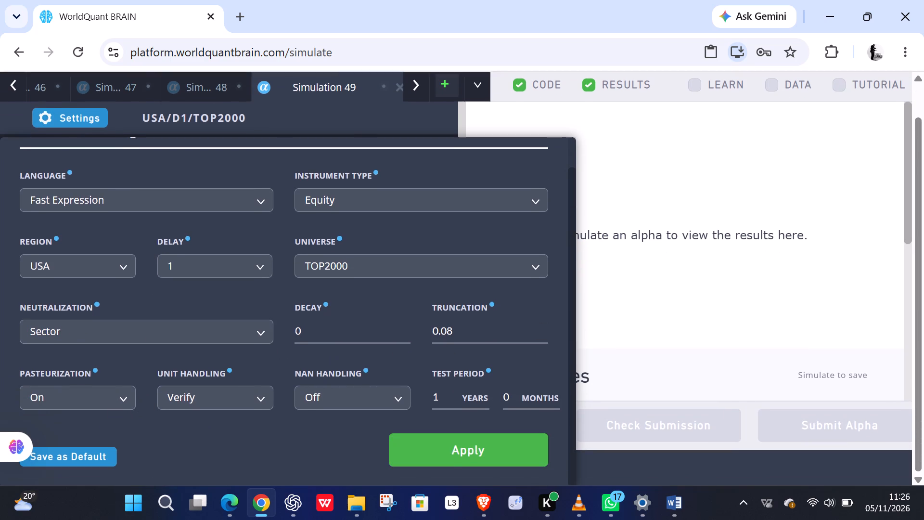
pyautogui.click(444, 445)
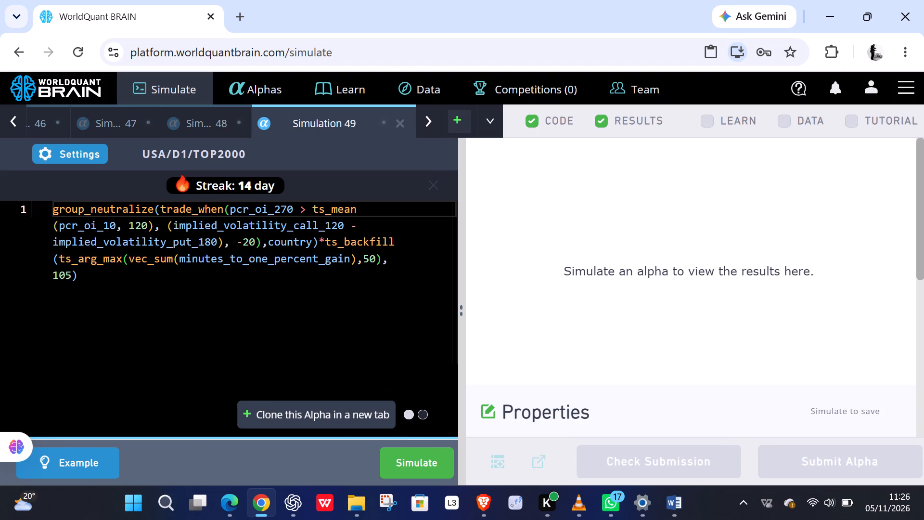
# Review the Simulation 44 yearly performance data and check the progress of Simulations 45, 46 and 47.
pyautogui.click(53, 122)
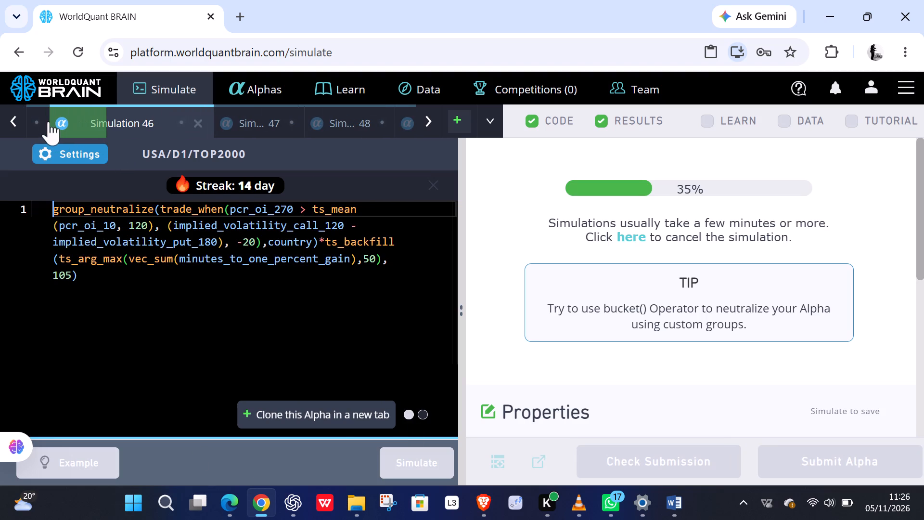
pyautogui.click(40, 123)
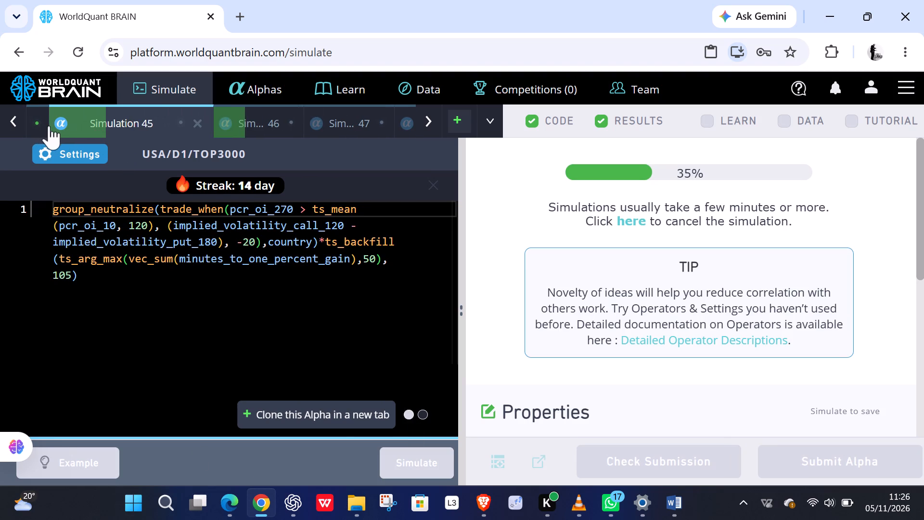
pyautogui.click(38, 124)
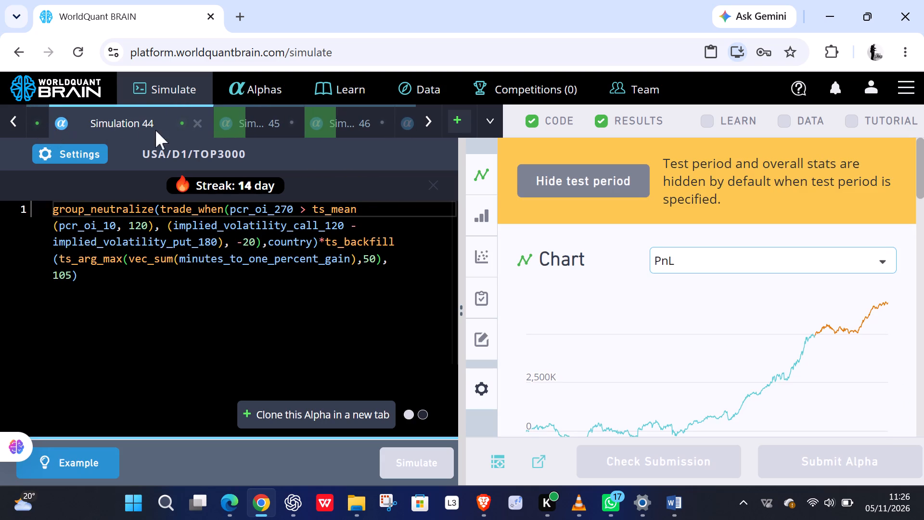
pyautogui.scroll(-4, 587, 280)
pyautogui.scroll(-1, 579, 491)
pyautogui.scroll(-1, 592, 419)
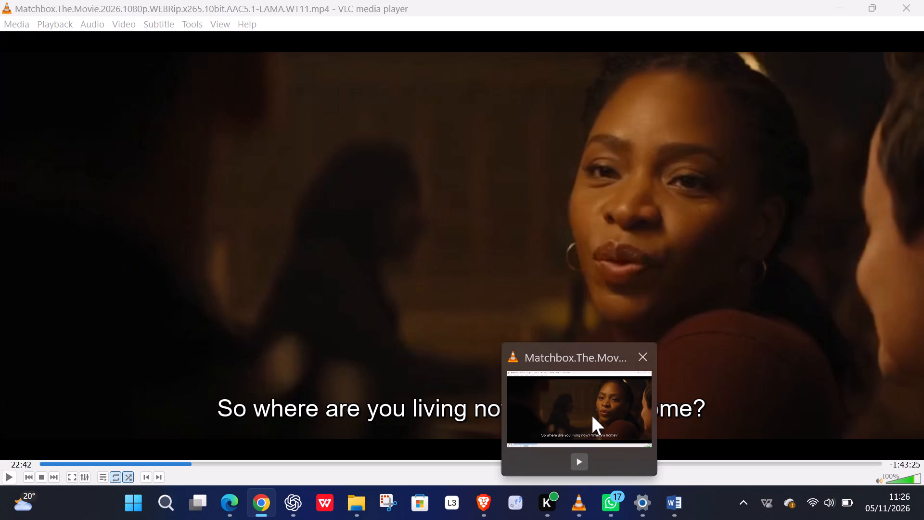
pyautogui.scroll(-5, 534, 244)
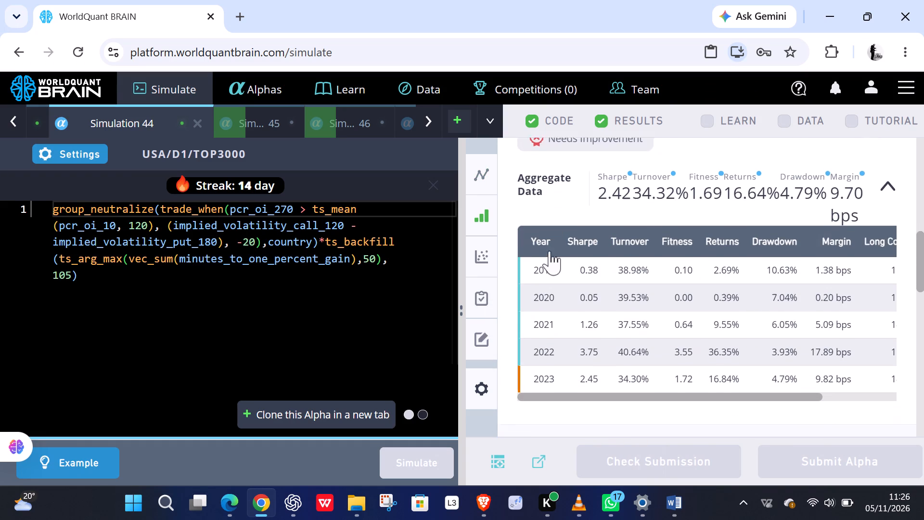
pyautogui.click(404, 123)
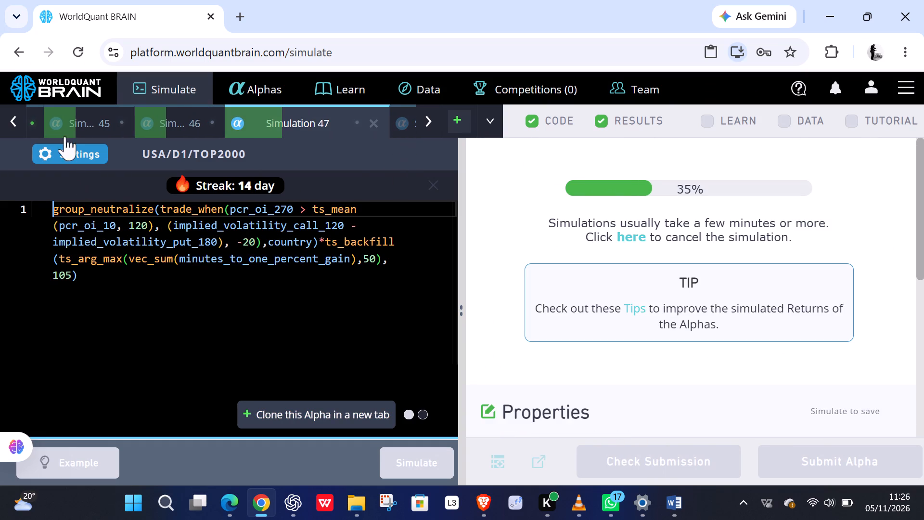
# Reveal the Simulation 45 test period, try to submit the alpha, and review its IS summary and testing status.
pyautogui.click(75, 124)
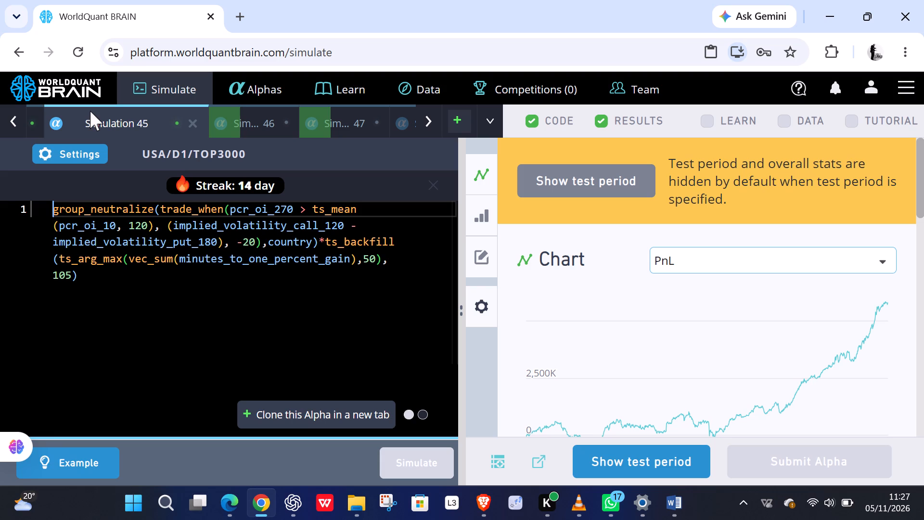
pyautogui.moveTo(591, 457); pyautogui.dragTo(591, 463)
pyautogui.click(783, 457)
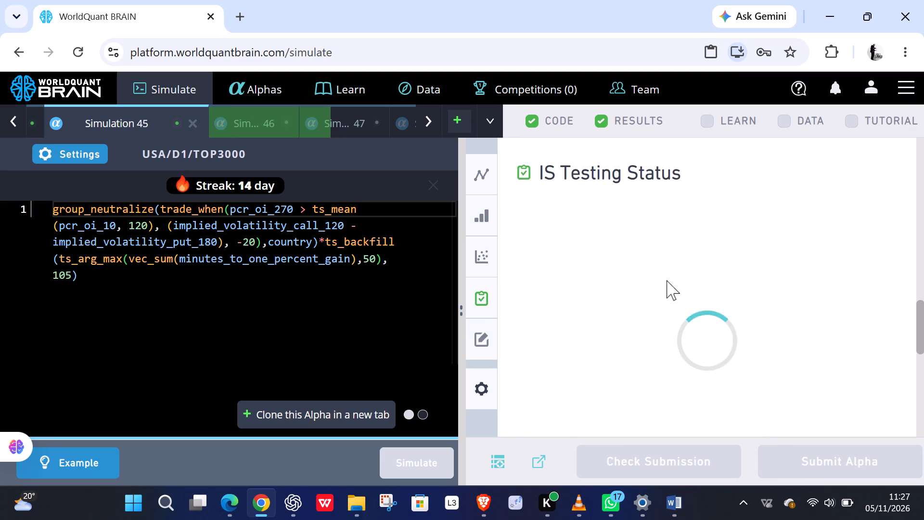
pyautogui.scroll(8, 647, 248)
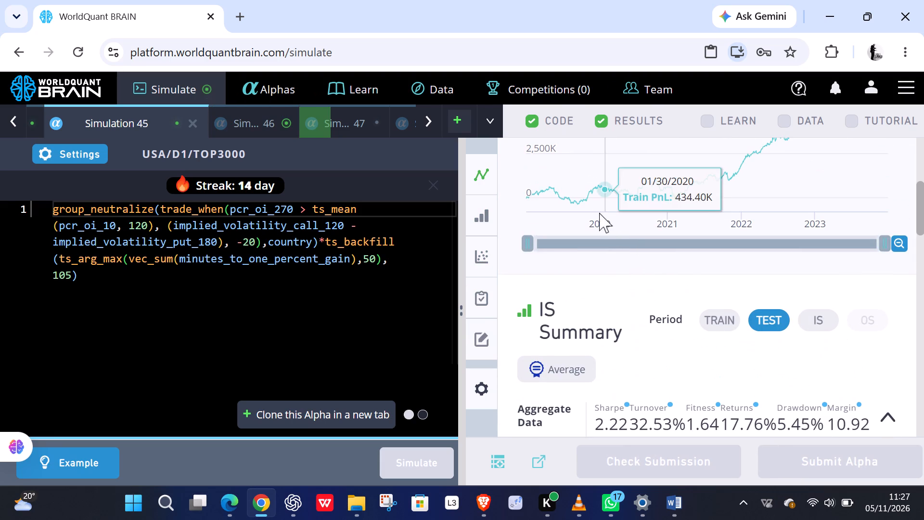
pyautogui.scroll(-15, 597, 264)
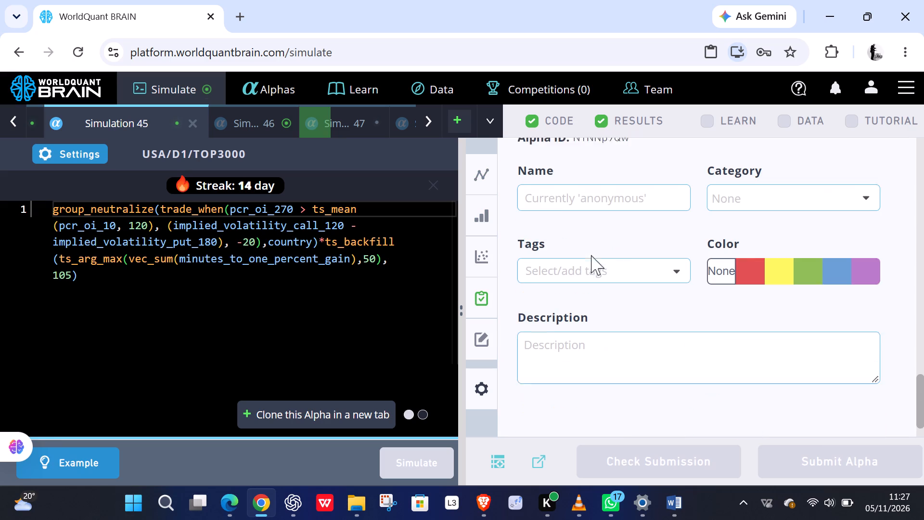
pyautogui.scroll(-6, 591, 256)
pyautogui.scroll(3, 587, 247)
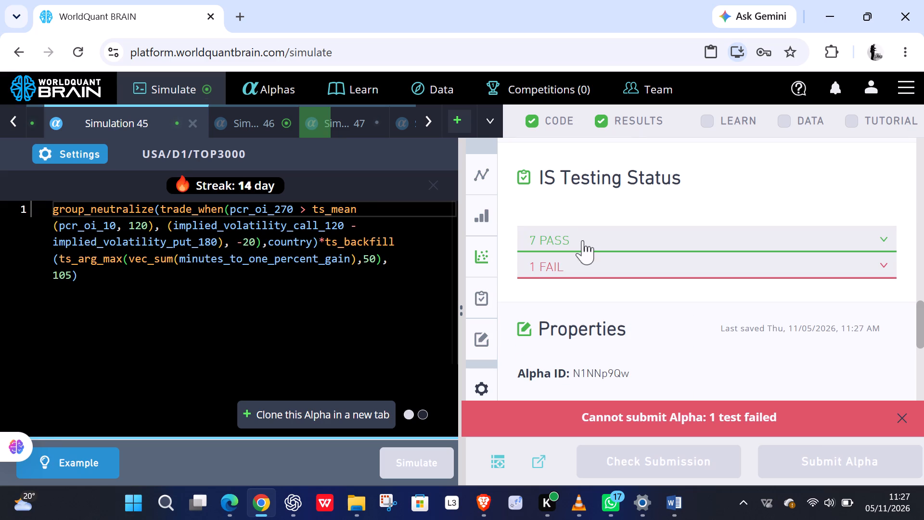
# Reveal the Simulation 46 test period, check its IS summary and submit the alpha.
pyautogui.click(239, 113)
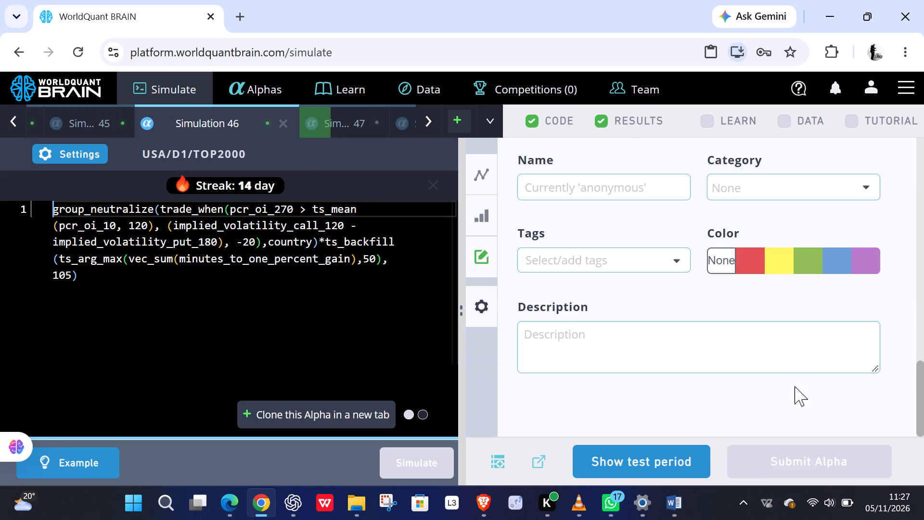
pyautogui.click(664, 459)
pyautogui.scroll(6, 557, 261)
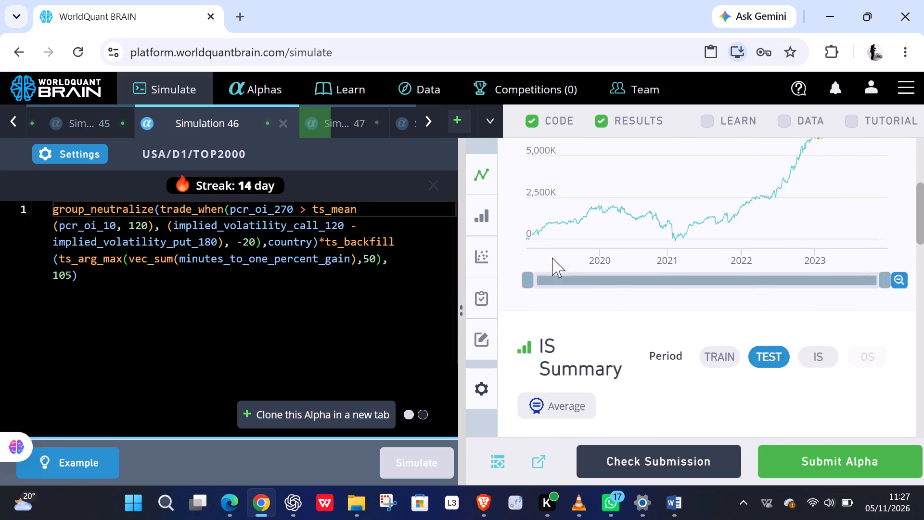
pyautogui.scroll(3, 552, 258)
pyautogui.scroll(-3, 552, 258)
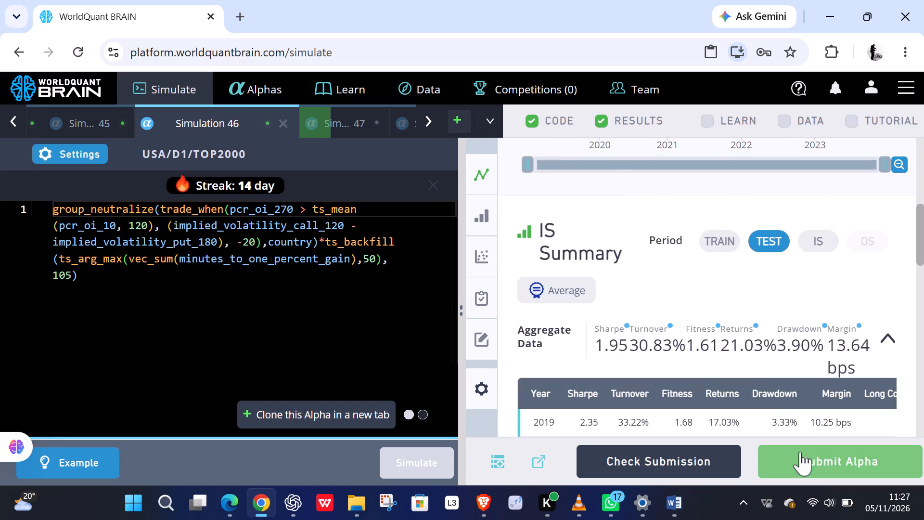
pyautogui.click(799, 457)
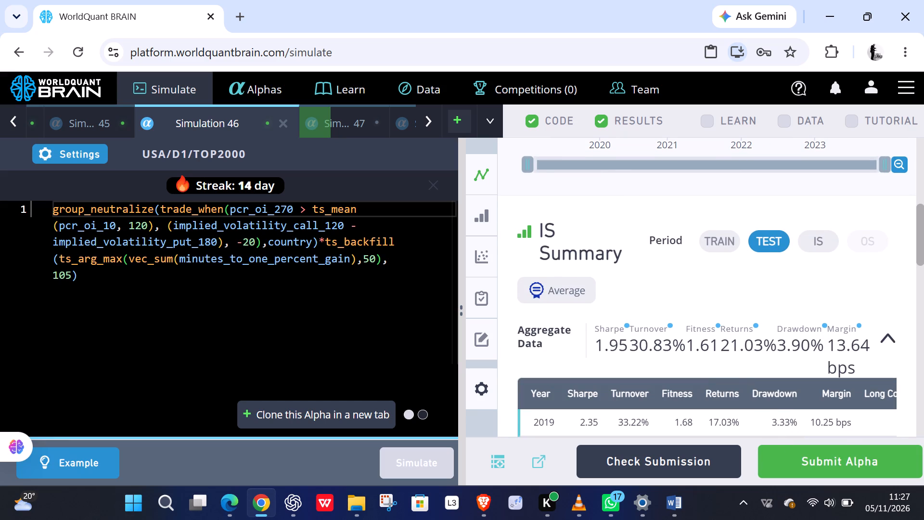
pyautogui.click(837, 454)
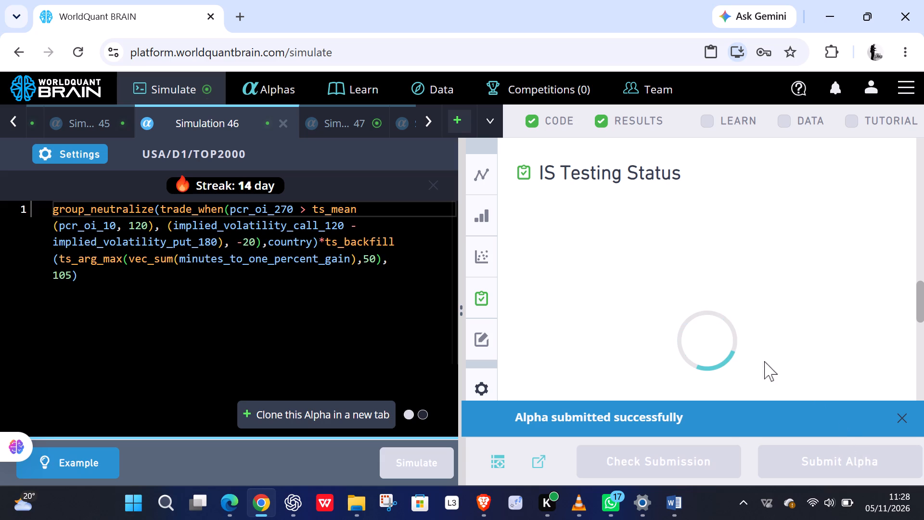
# Reveal the test period for Simulation 47 and send its alpha for submission.
pyautogui.click(346, 121)
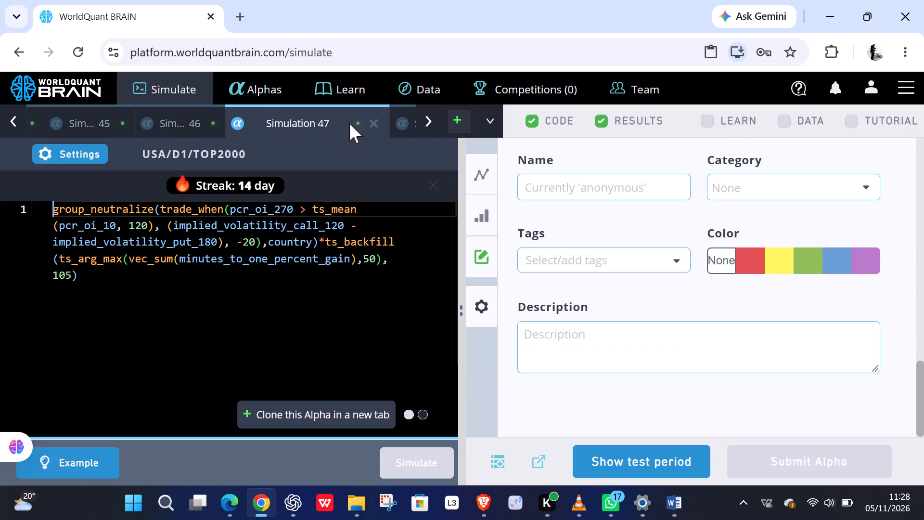
pyautogui.click(648, 463)
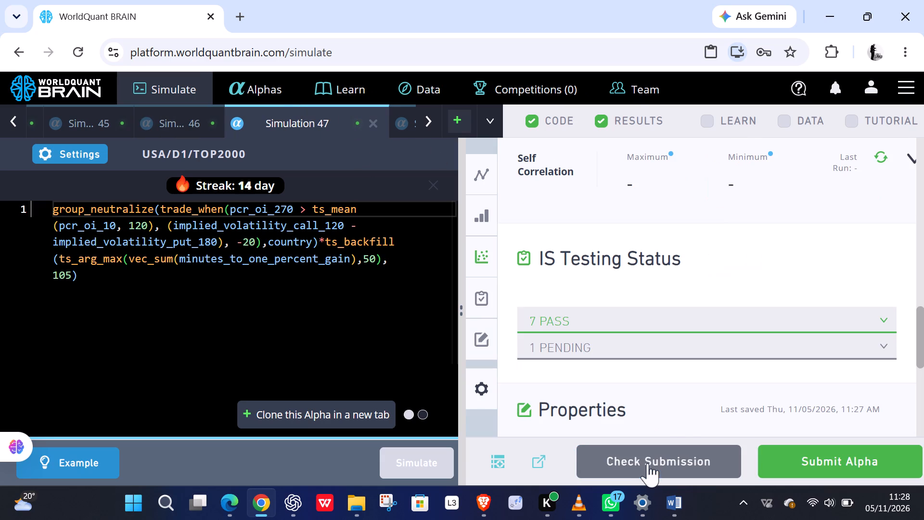
pyautogui.click(816, 455)
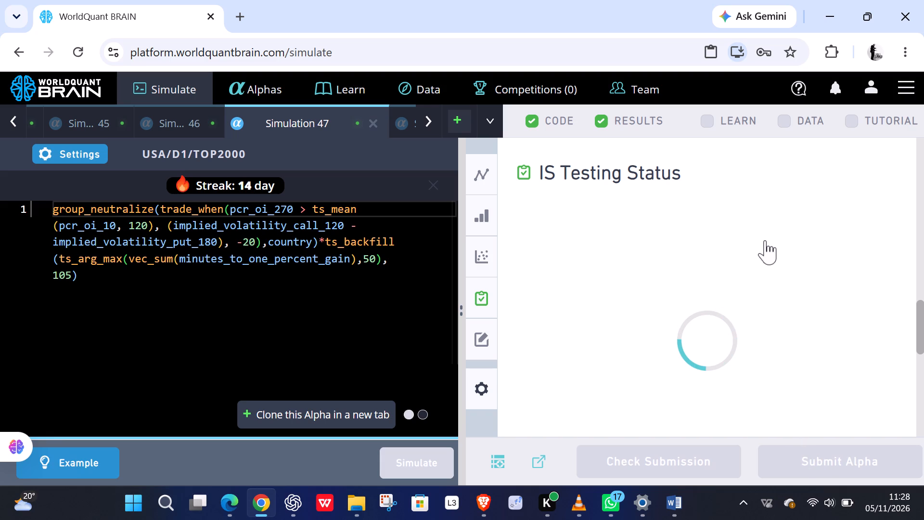
# Start simulating the pending alphas in Simulation 48 and Simulation 49.
pyautogui.click(398, 125)
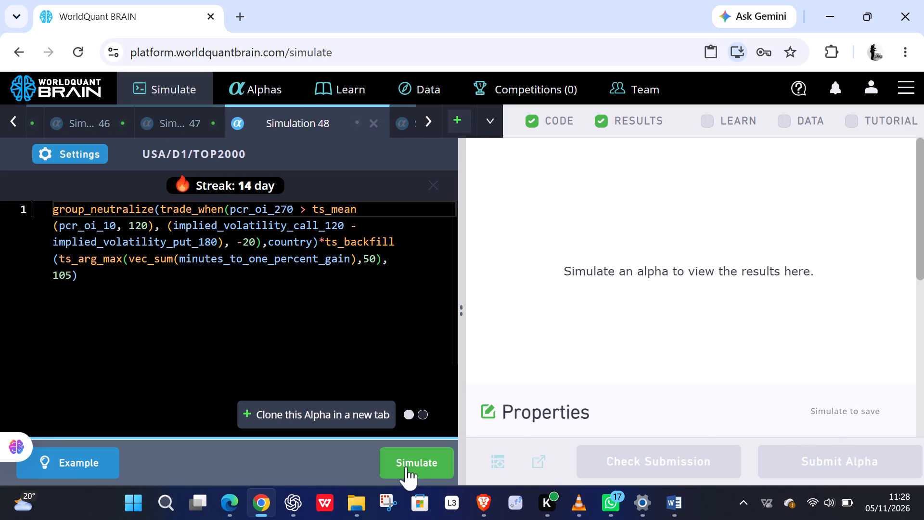
pyautogui.click(406, 464)
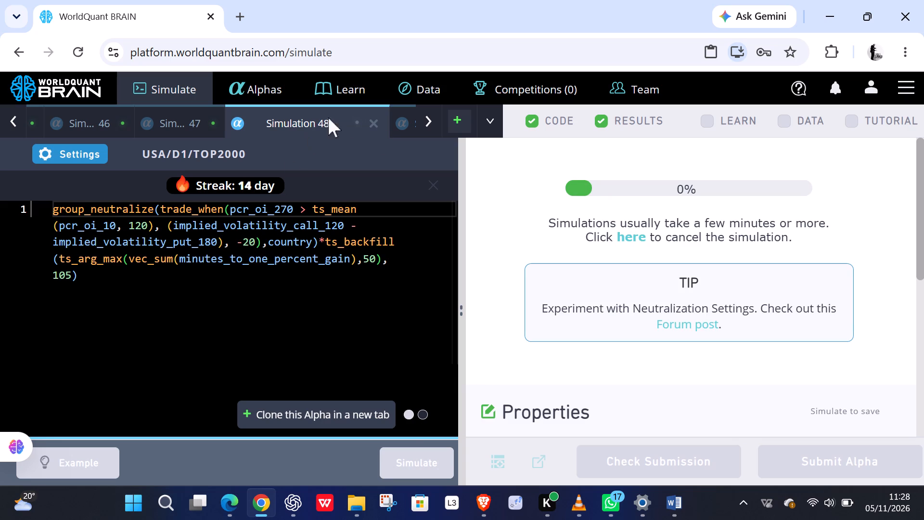
pyautogui.click(410, 124)
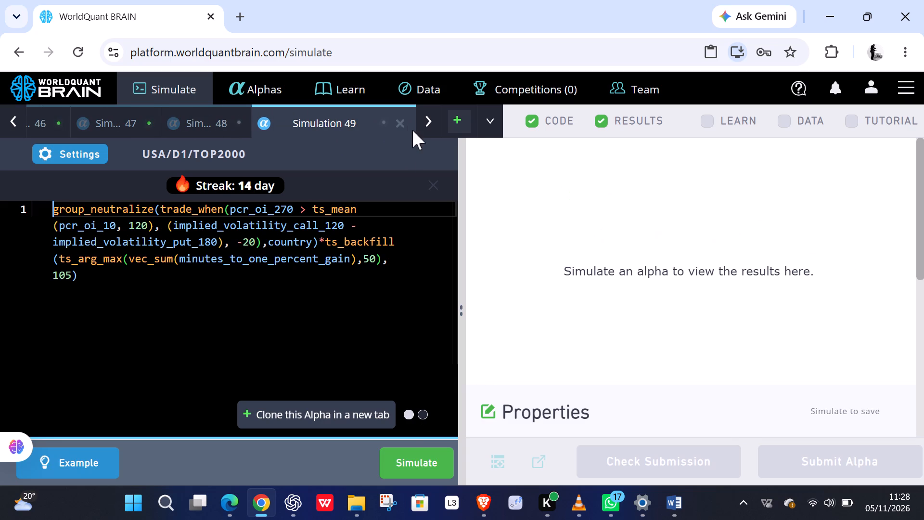
pyautogui.click(421, 458)
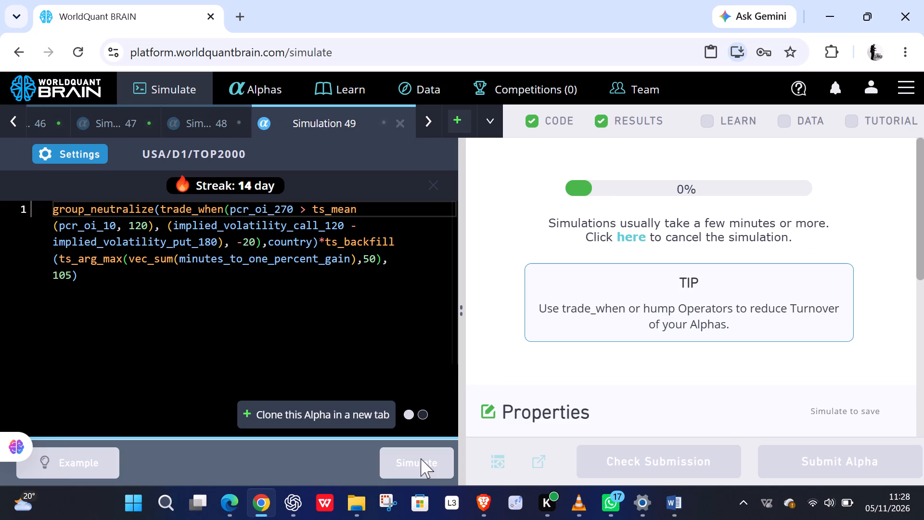
# Clone the Simulation 49 alpha in a new tab and simulate the copy with its decay set to 60.
pyautogui.click(428, 120)
pyautogui.click(316, 410)
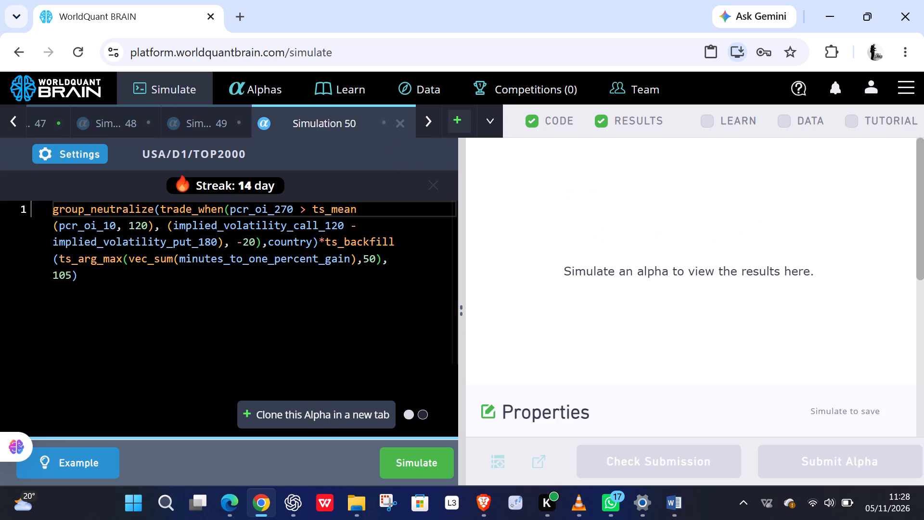
pyautogui.click(81, 147)
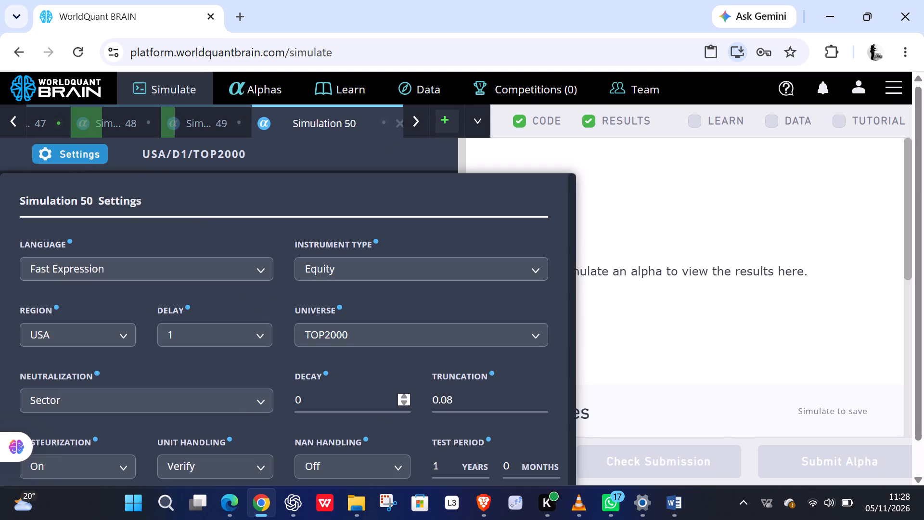
pyautogui.click(310, 394)
pyautogui.scroll(18, 304, 391)
pyautogui.scroll(18, 307, 388)
pyautogui.scroll(10, 310, 400)
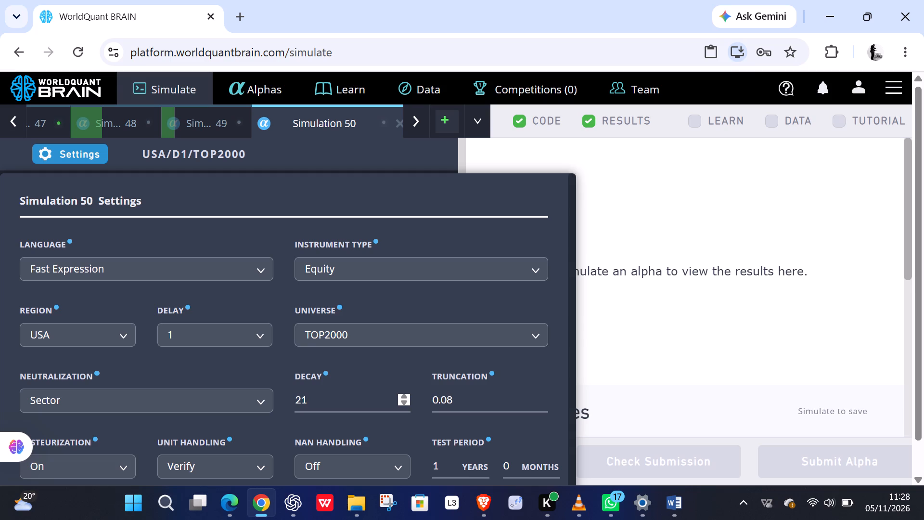
pyautogui.scroll(16, 310, 403)
pyautogui.scroll(7, 309, 402)
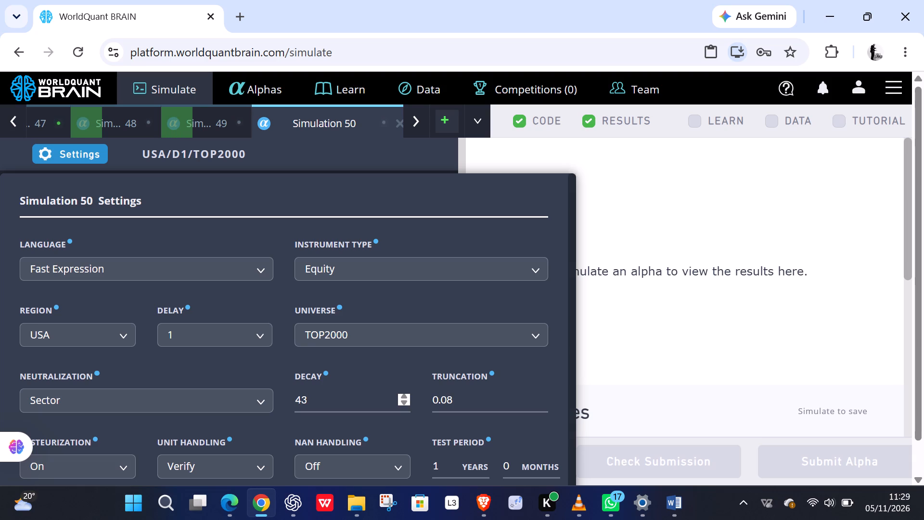
pyautogui.scroll(17, 309, 402)
pyautogui.scroll(-6, 335, 434)
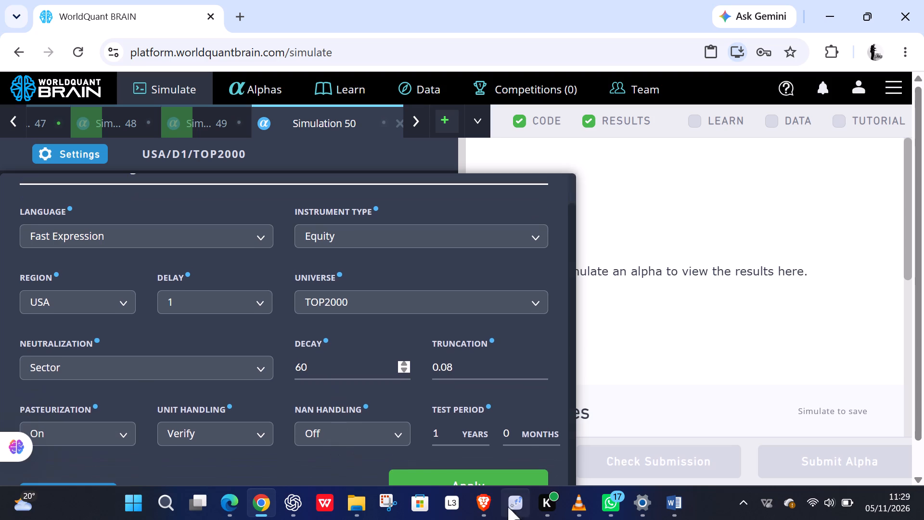
pyautogui.click(436, 472)
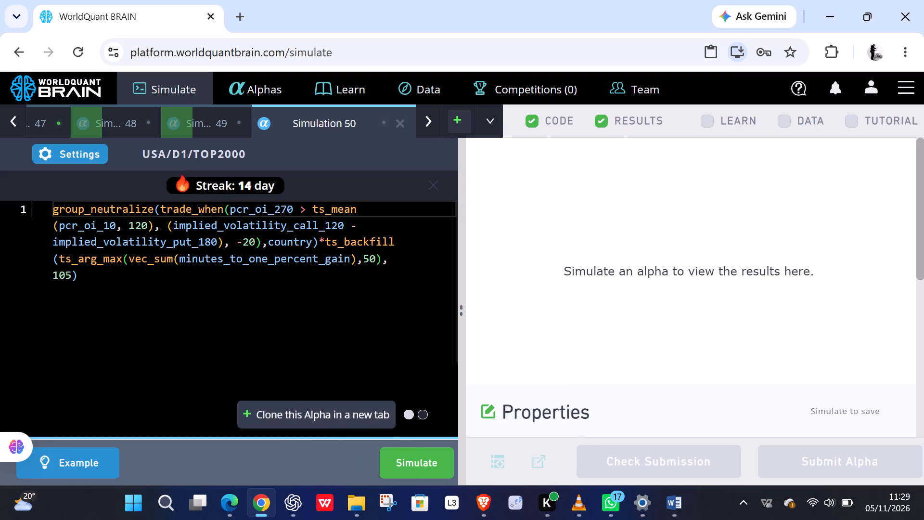
pyautogui.click(422, 466)
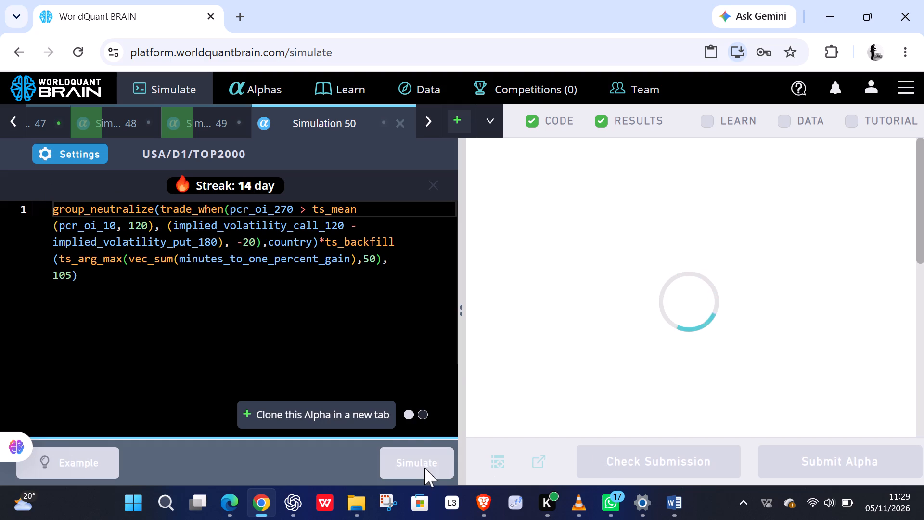
# Clone the Simulation 50 alpha in a new tab and apply Market neutralization to the copy.
pyautogui.click(354, 417)
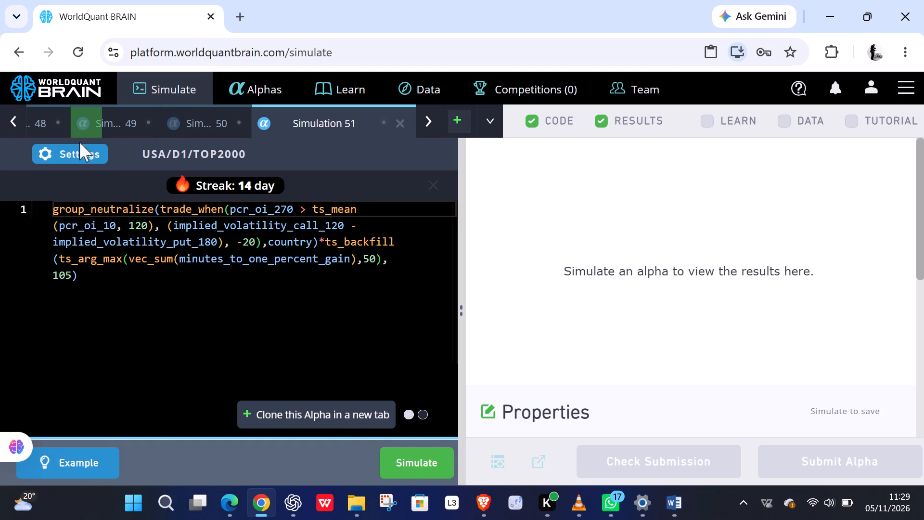
pyautogui.click(79, 147)
pyautogui.click(105, 403)
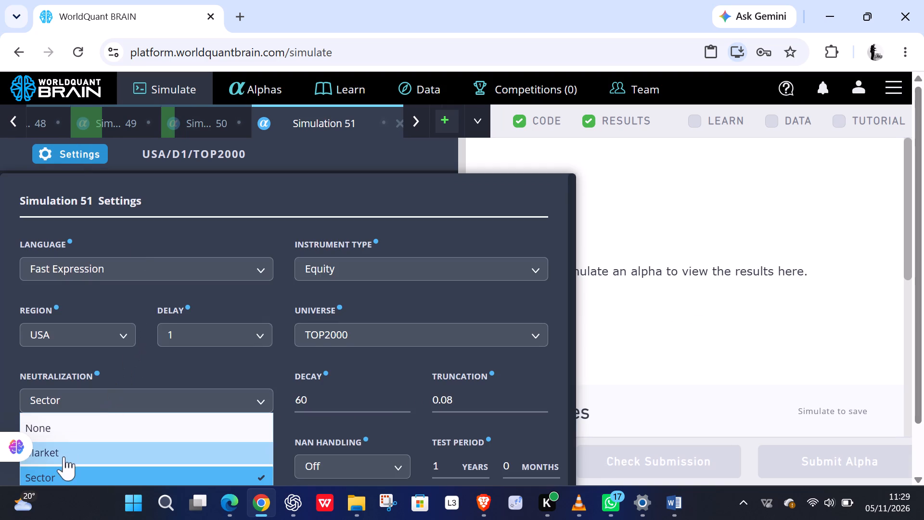
pyautogui.click(64, 456)
pyautogui.scroll(-6, 433, 487)
pyautogui.scroll(1, 437, 470)
pyautogui.click(437, 470)
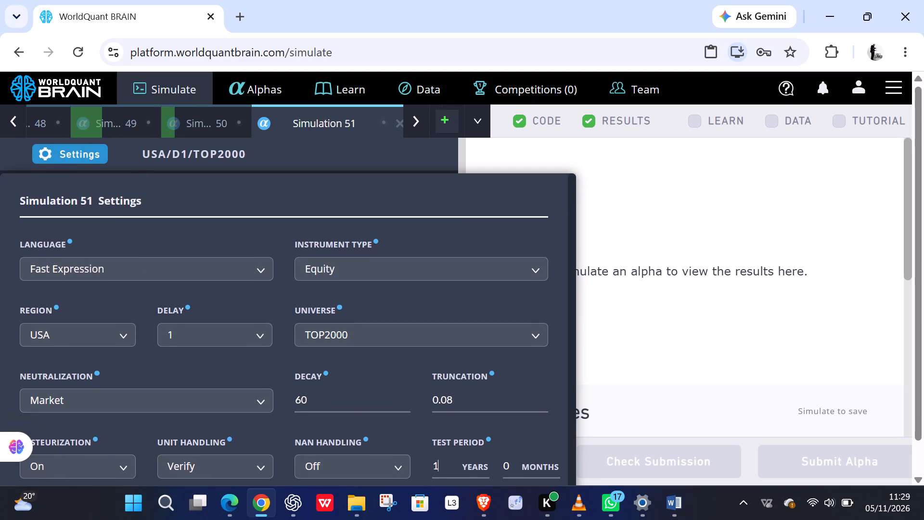
pyautogui.scroll(-4, 436, 471)
pyautogui.click(437, 455)
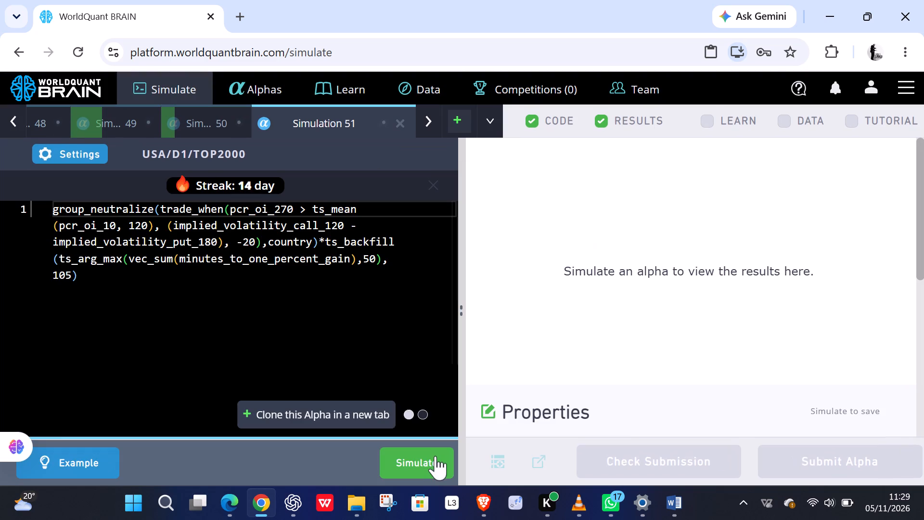
# Clone the Simulation 51 alpha in a new tab and apply Industry neutralization to the copy.
pyautogui.click(343, 415)
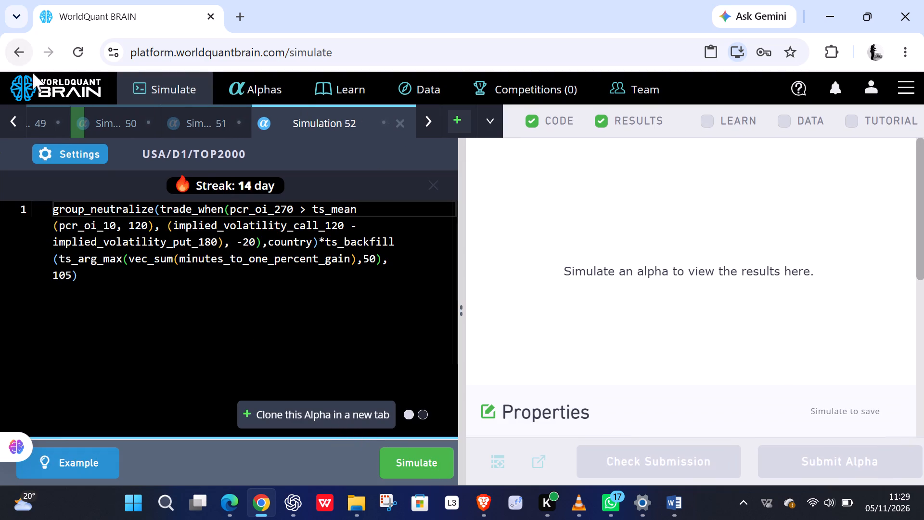
pyautogui.click(81, 147)
pyautogui.scroll(-5, 104, 251)
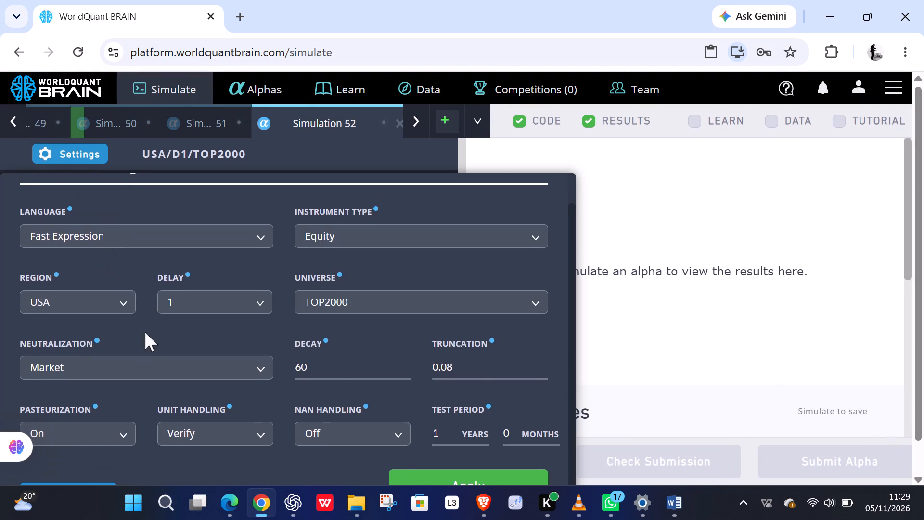
pyautogui.click(144, 357)
pyautogui.click(95, 470)
pyautogui.click(424, 473)
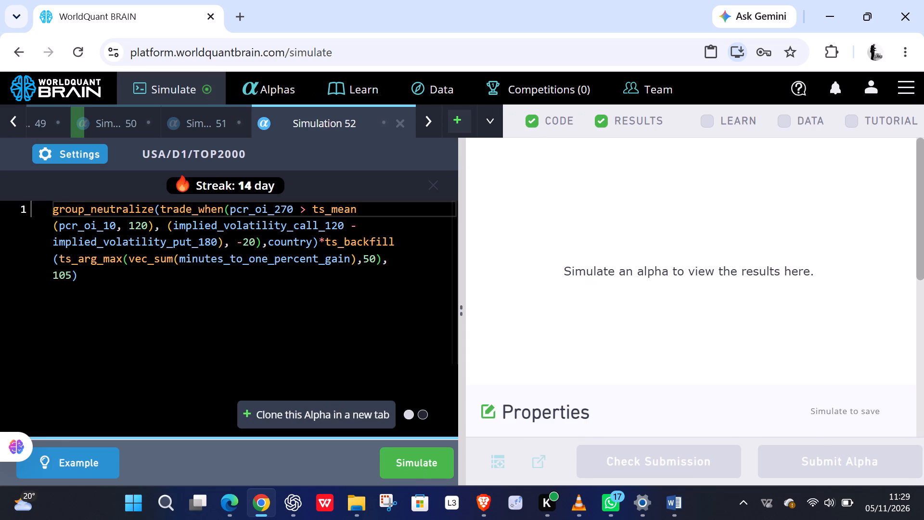
# Clone the Simulation 52 alpha in a new tab and simulate the copy with Subindustry neutralization.
pyautogui.click(306, 403)
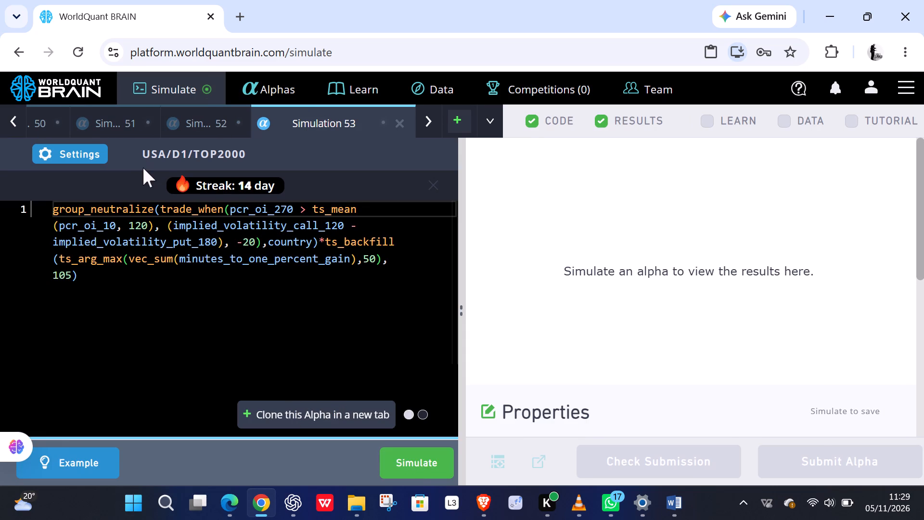
pyautogui.click(70, 147)
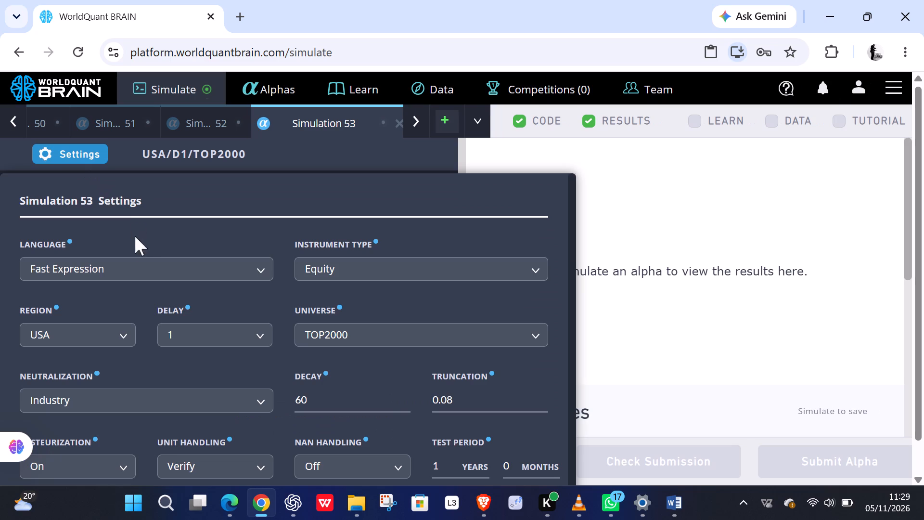
pyautogui.scroll(-7, 171, 246)
pyautogui.click(76, 366)
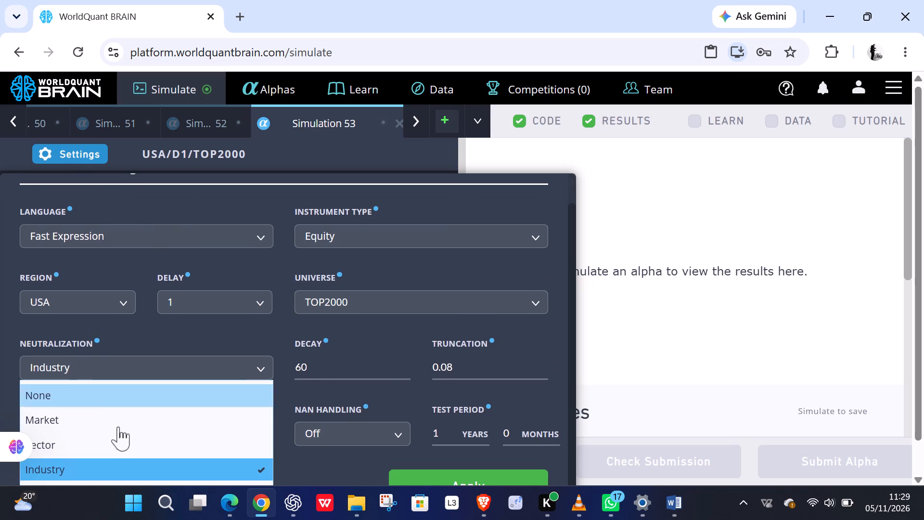
pyautogui.scroll(-7, 147, 407)
pyautogui.click(119, 458)
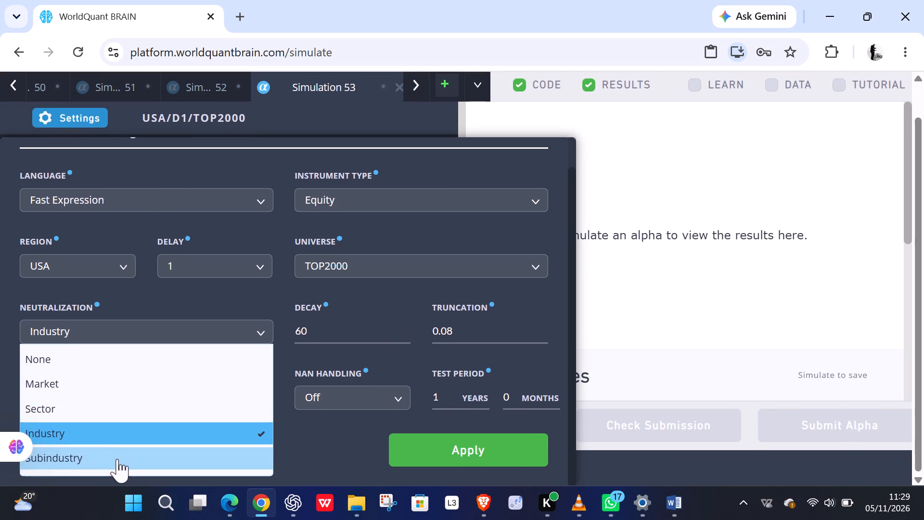
pyautogui.click(443, 439)
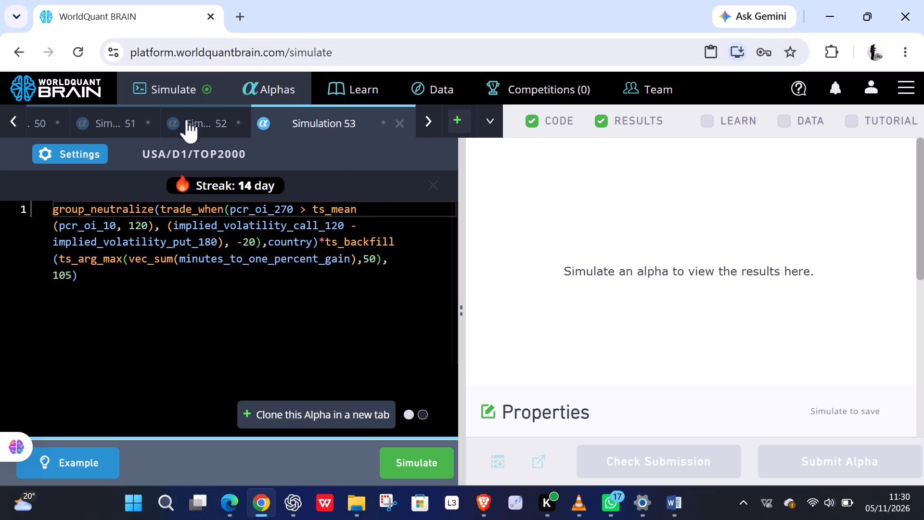
pyautogui.click(392, 454)
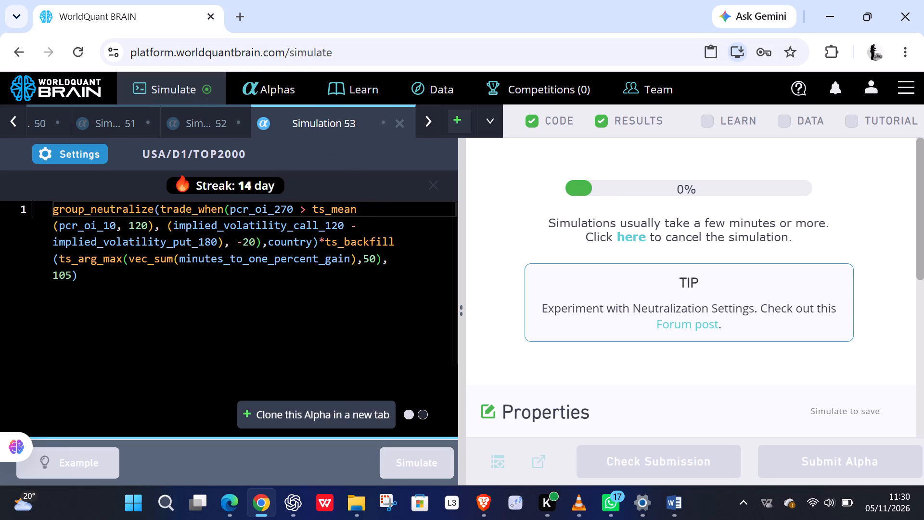
# Check the progress of Simulation 50 and Simulation 49, and start simulating the pending alpha in Simulation 51.
pyautogui.click(44, 118)
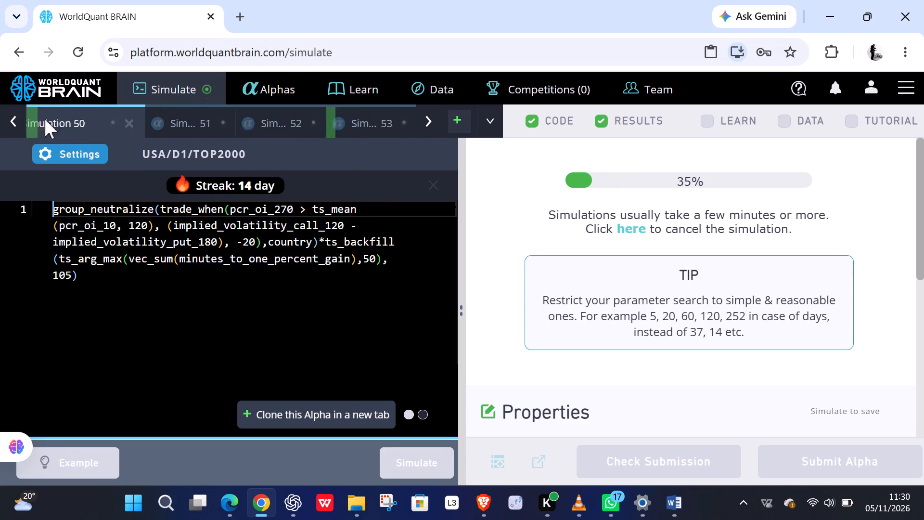
pyautogui.click(37, 122)
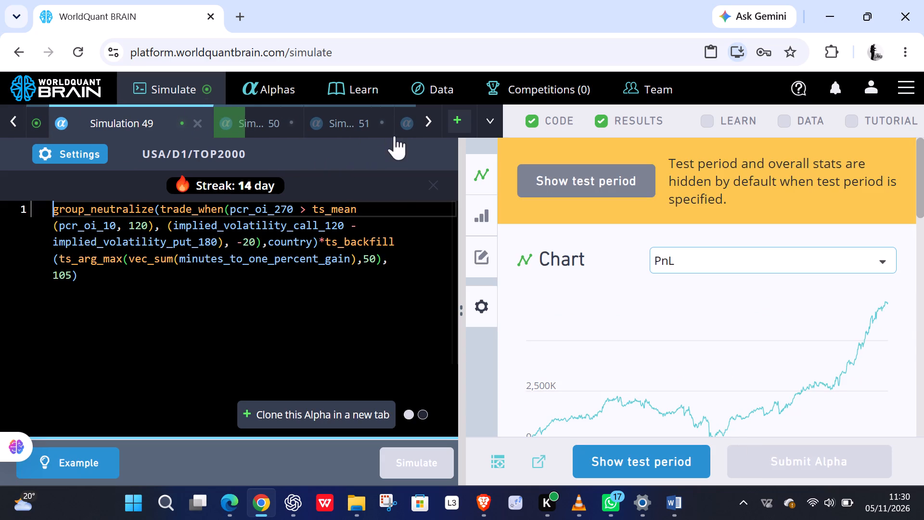
pyautogui.click(359, 120)
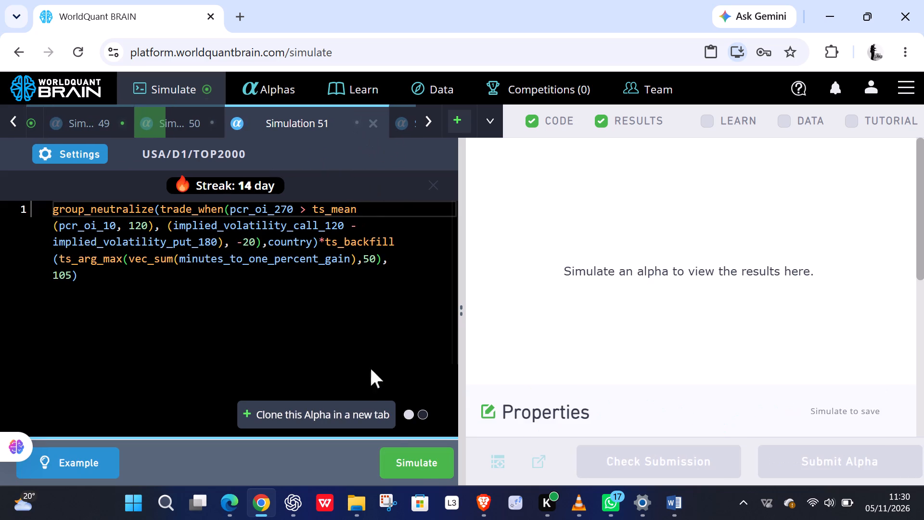
pyautogui.click(408, 455)
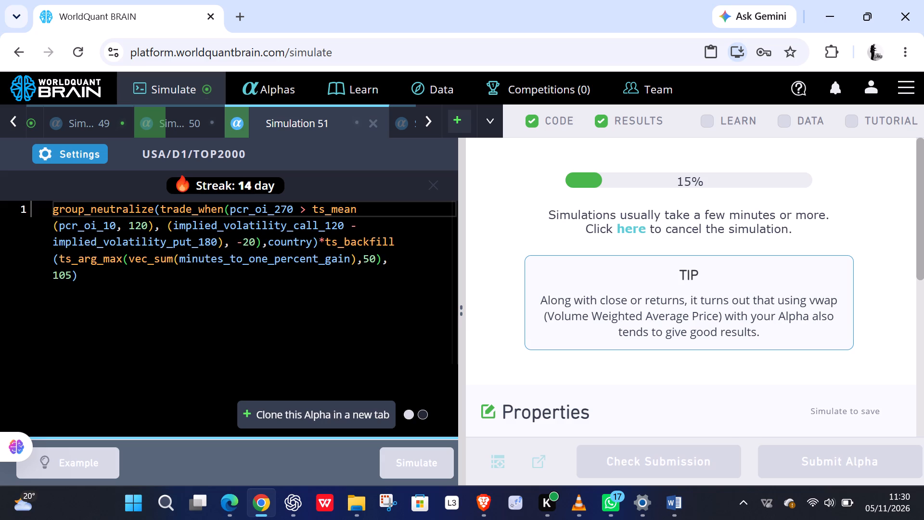
# Go back to the earlier simulations and close Simulation 47.
pyautogui.click(14, 127)
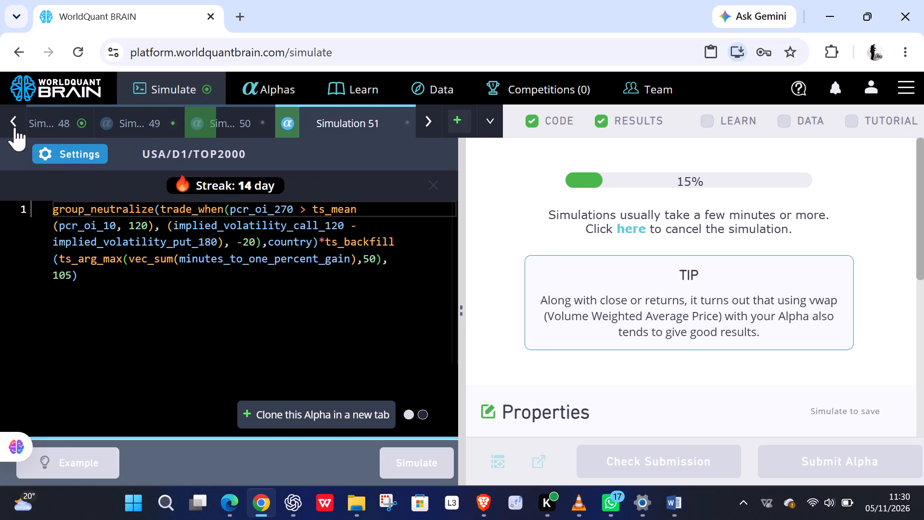
pyautogui.click(15, 127)
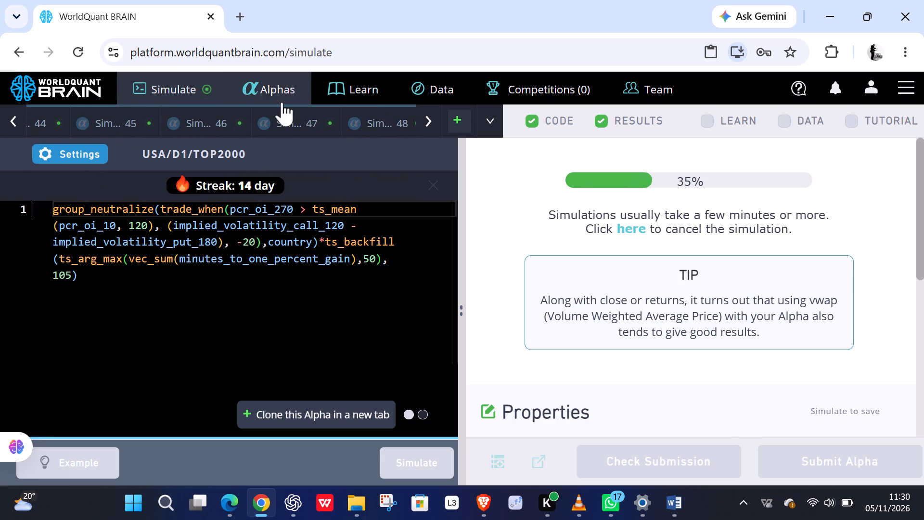
pyautogui.click(302, 119)
pyautogui.click(374, 118)
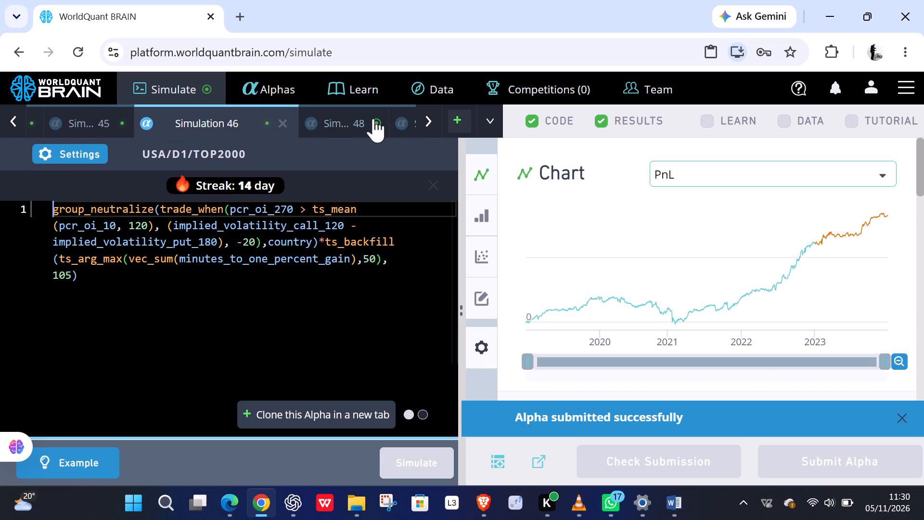
# Show the test period for Simulation 48, look over its chart and summary, and try to submit the alpha.
pyautogui.click(339, 123)
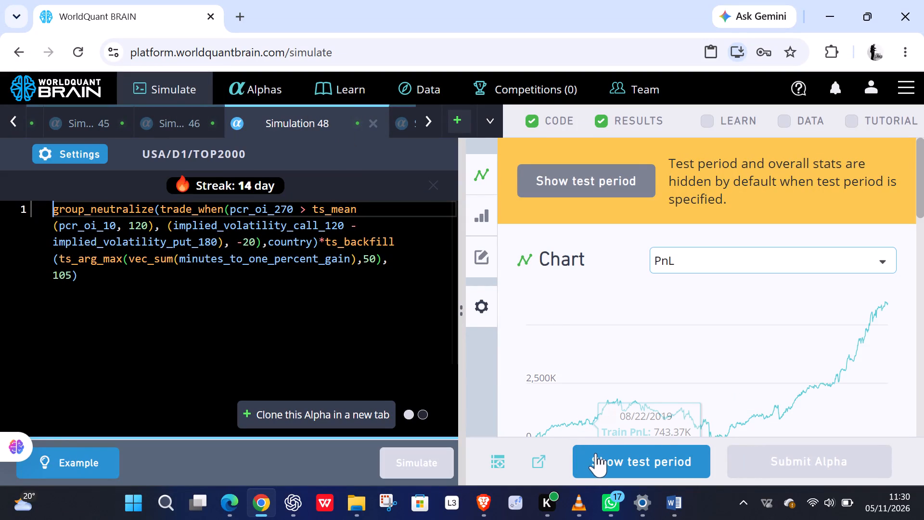
pyautogui.click(596, 453)
pyautogui.scroll(-2, 634, 373)
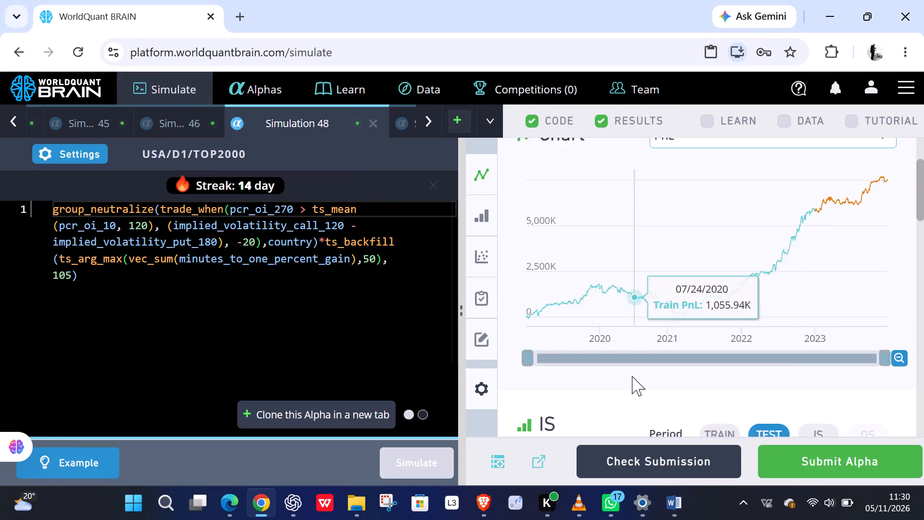
pyautogui.scroll(-1, 632, 376)
pyautogui.click(783, 453)
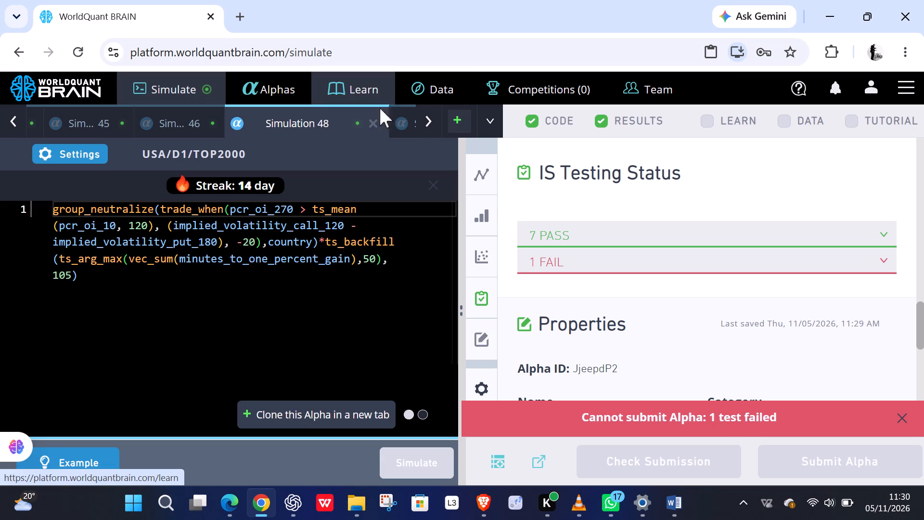
# Show the test period for Simulation 49 and try to submit its alpha.
pyautogui.click(398, 125)
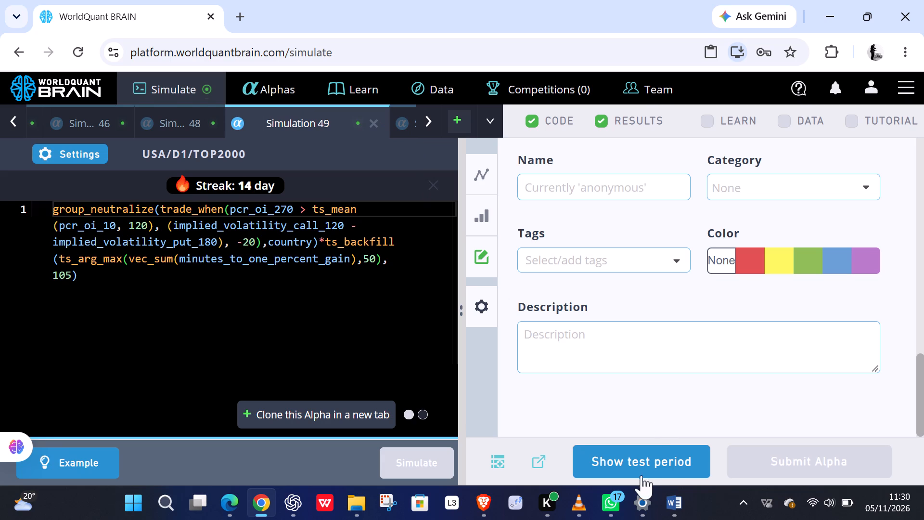
pyautogui.click(639, 469)
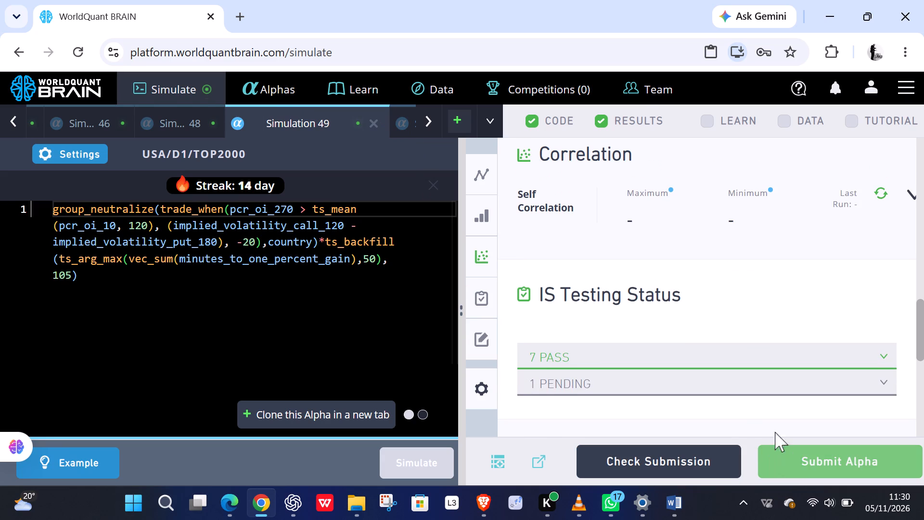
pyautogui.scroll(7, 719, 403)
pyautogui.click(776, 461)
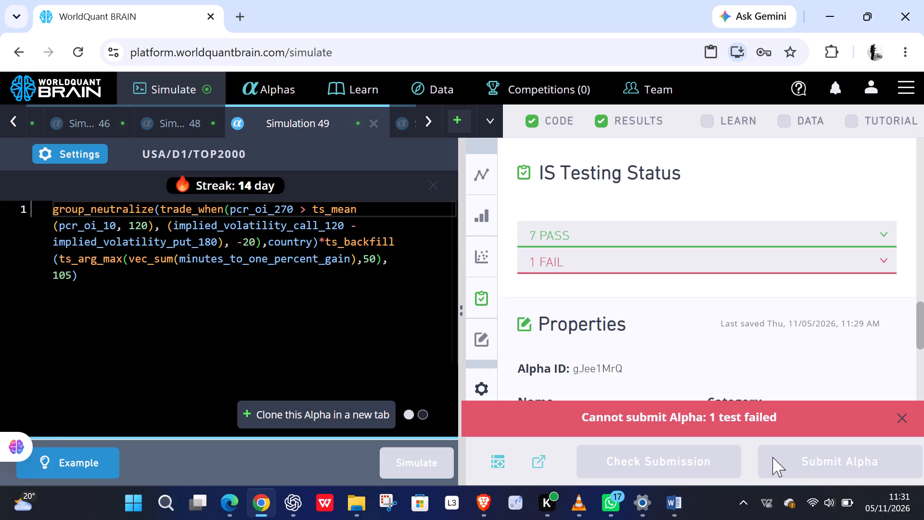
# Show the test period for Simulation 50, check its IS Summary, and try to submit the alpha.
pyautogui.click(402, 117)
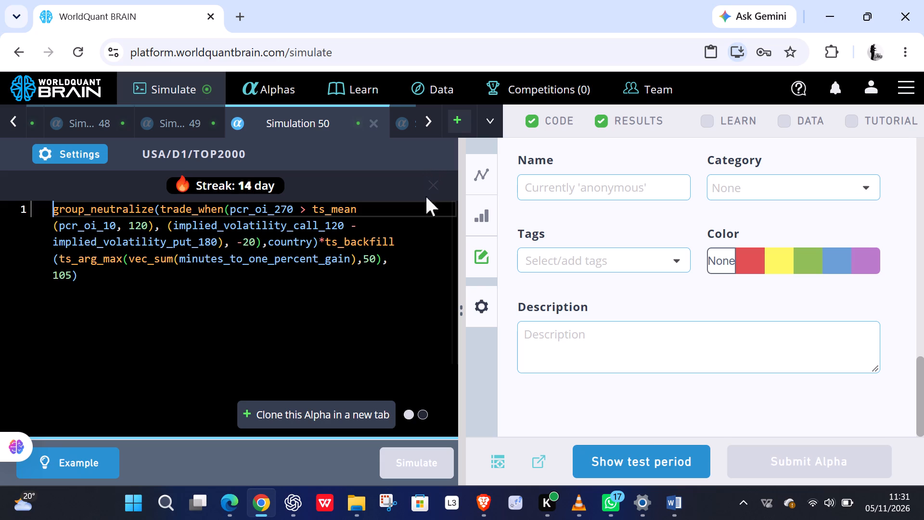
pyautogui.click(638, 451)
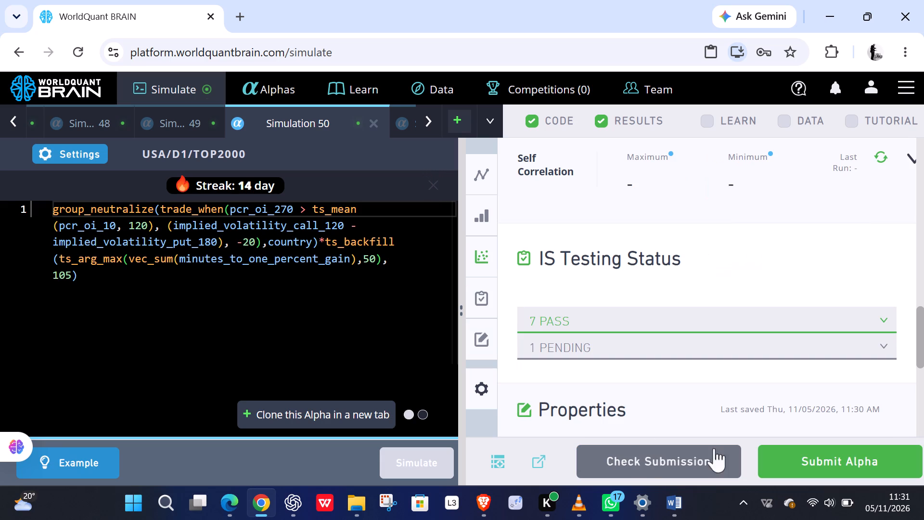
pyautogui.scroll(7, 697, 342)
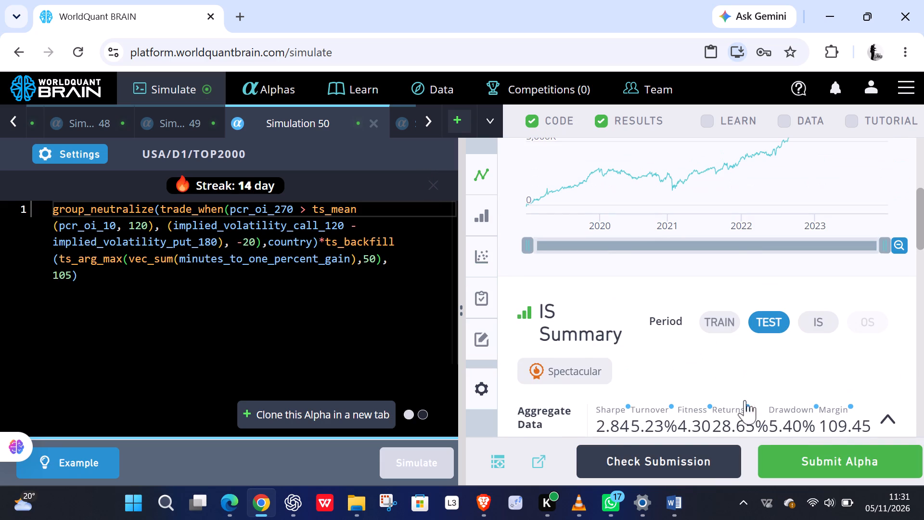
pyautogui.click(813, 454)
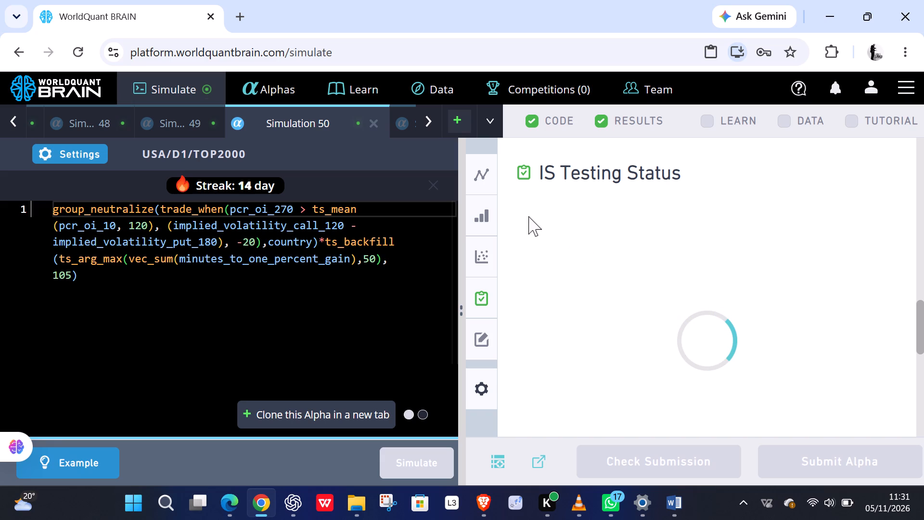
# Change the universe to TOP500 in Simulation 50's settings, clone the alpha in a new tab and simulate the copy.
pyautogui.click(73, 146)
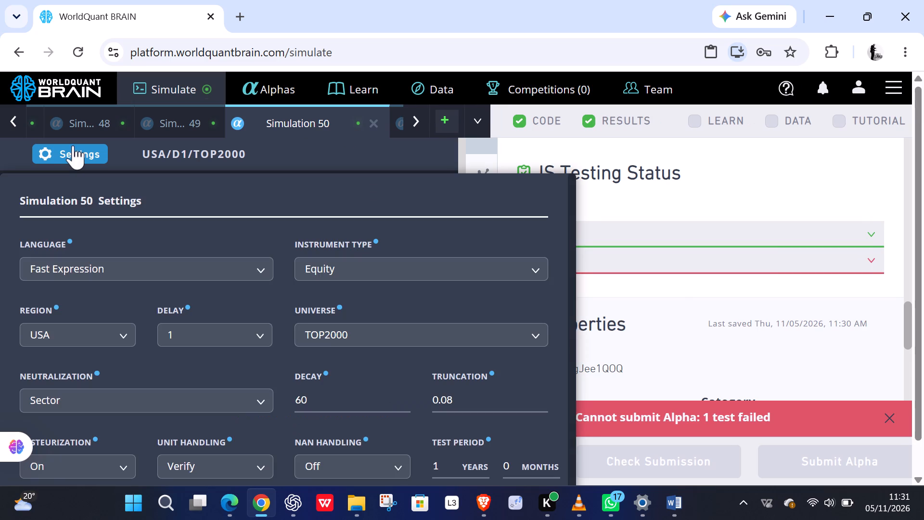
pyautogui.click(423, 325)
pyautogui.click(364, 435)
pyautogui.scroll(-6, 348, 432)
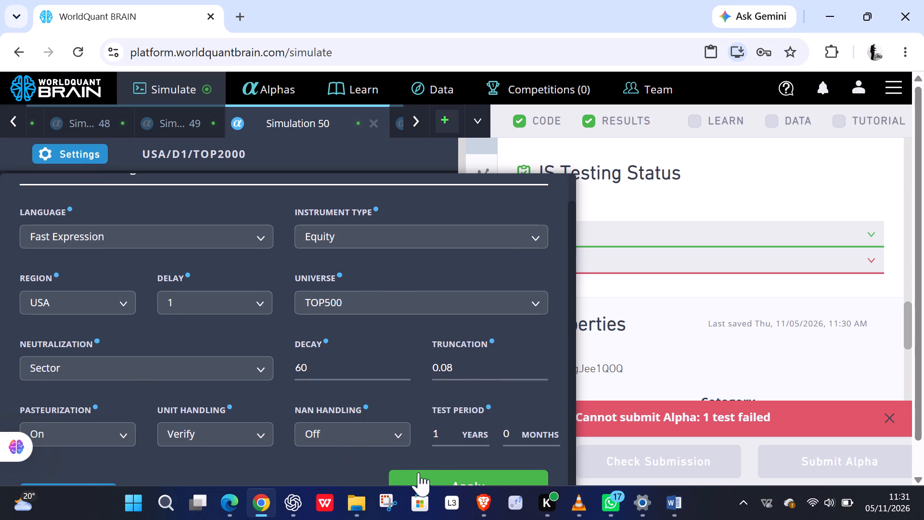
pyautogui.click(419, 476)
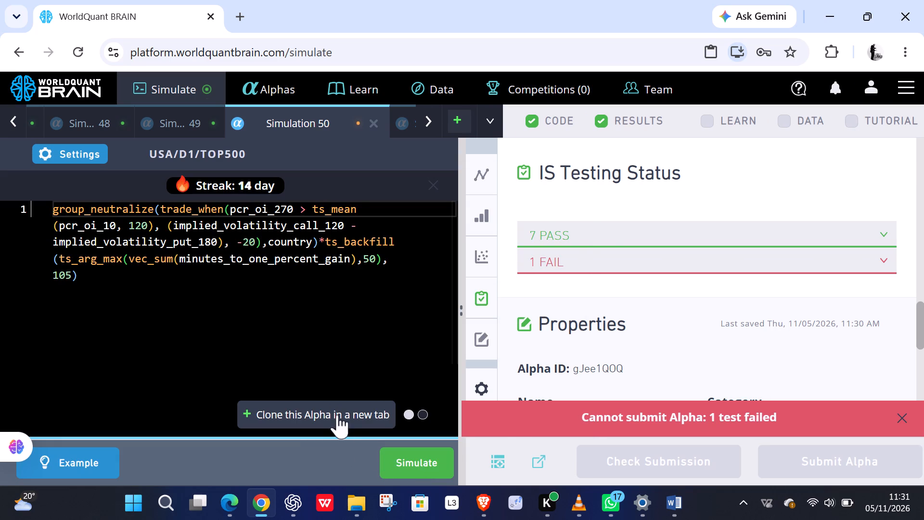
pyautogui.click(338, 415)
pyautogui.click(419, 467)
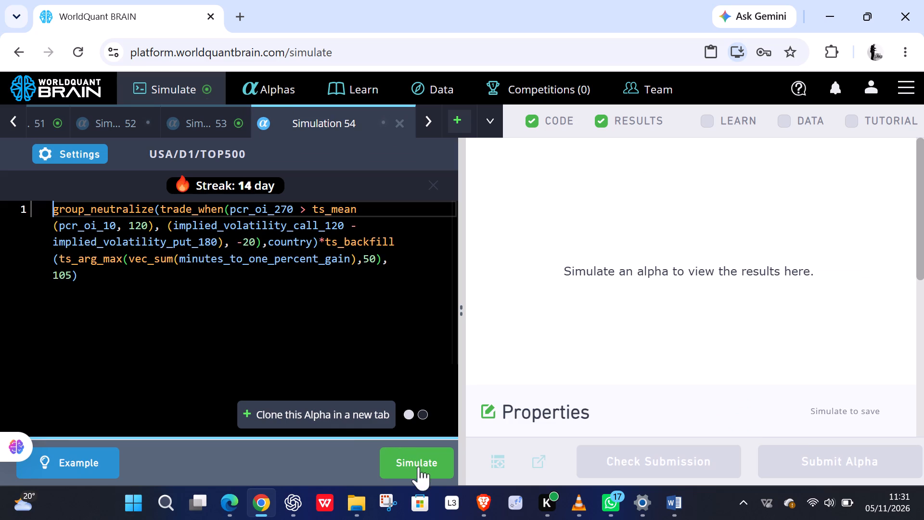
# Start simulating the pending alpha in Simulation 52.
pyautogui.click(121, 125)
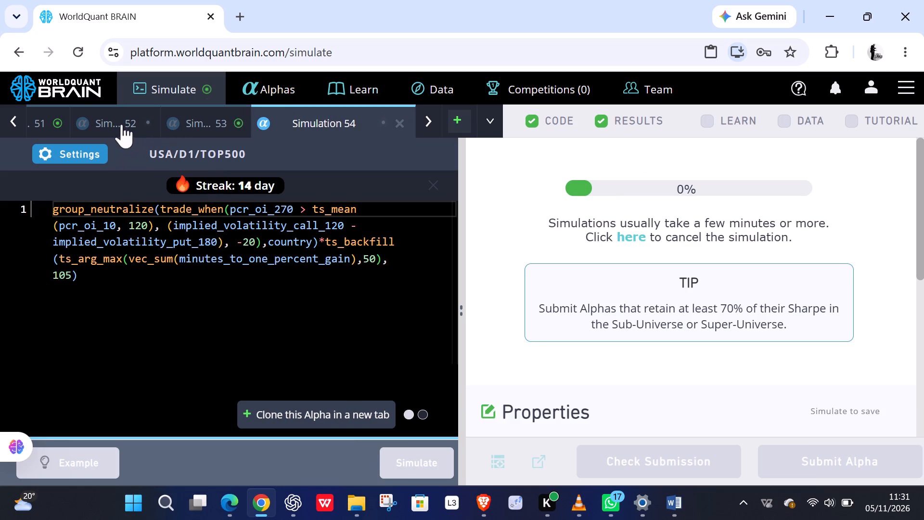
pyautogui.click(394, 459)
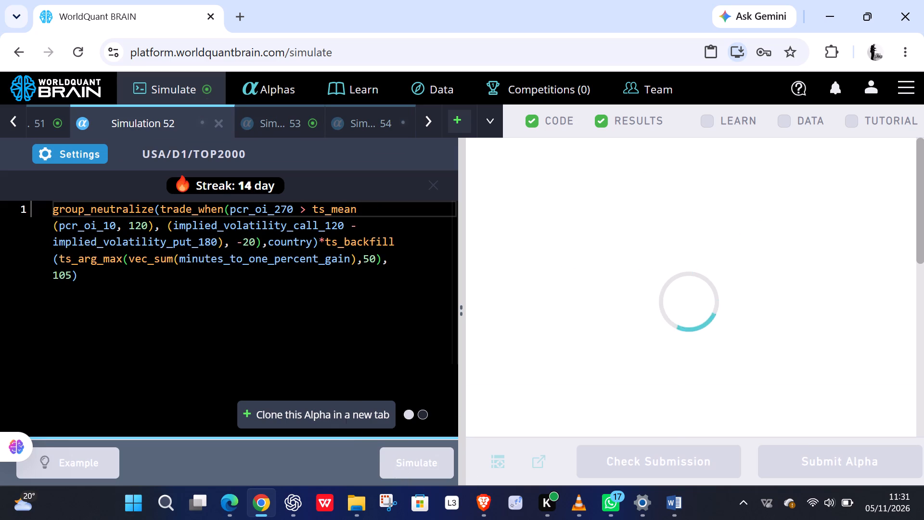
# Show the test period for Simulation 51, check its IS Summary, and try to submit the alpha.
pyautogui.click(52, 122)
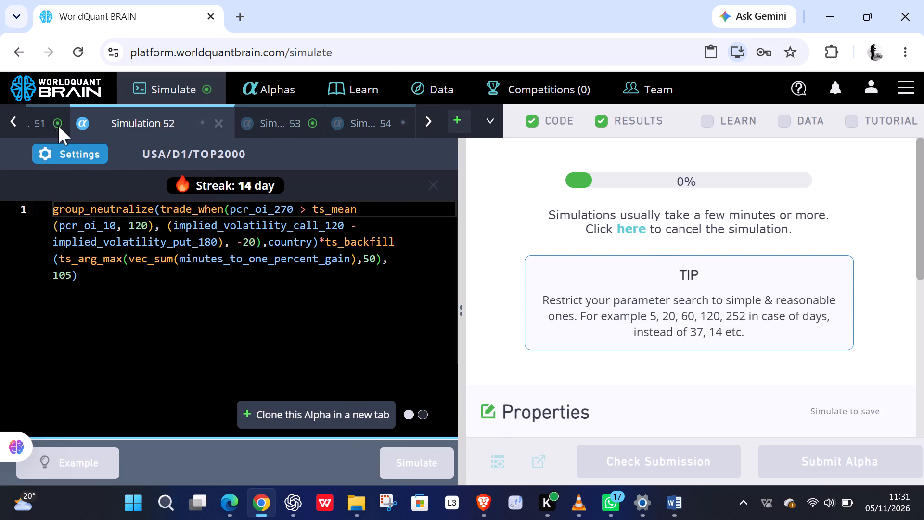
pyautogui.click(618, 462)
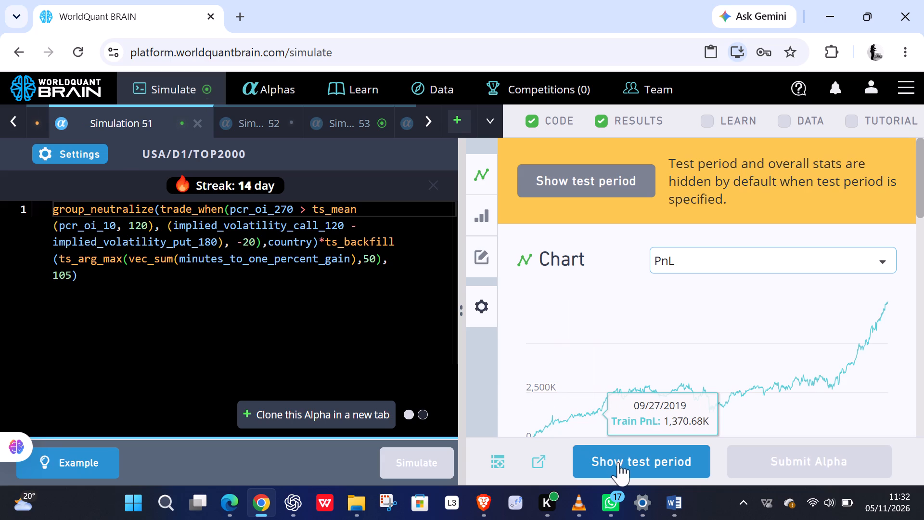
pyautogui.scroll(-3, 595, 359)
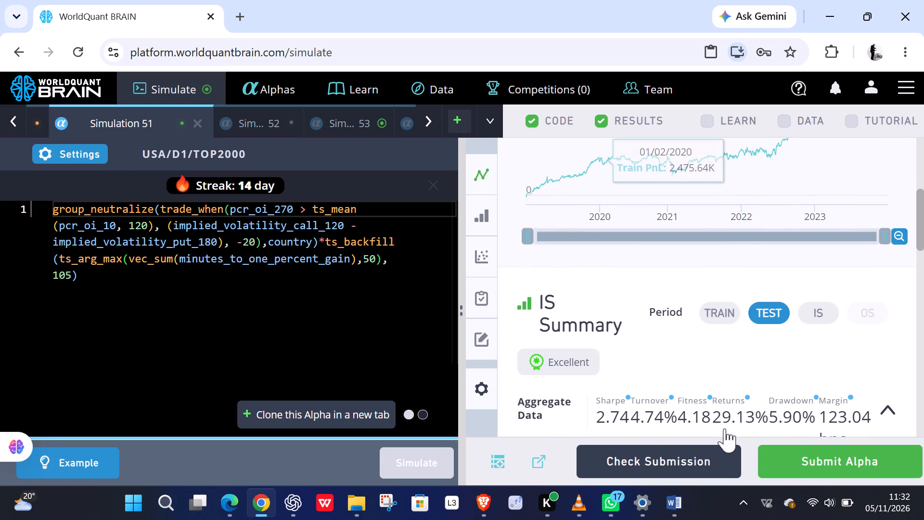
pyautogui.click(802, 454)
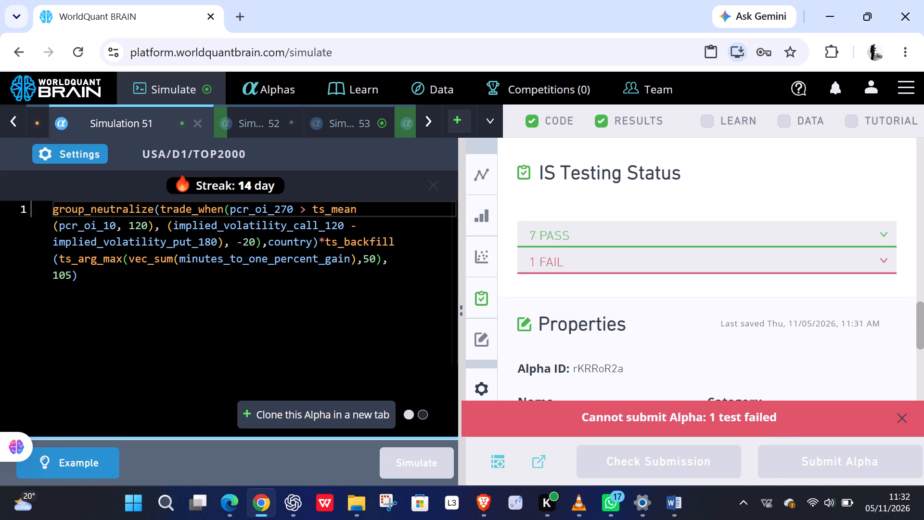
# Show the test period for Simulation 53, submit its alpha and review the IS Summary.
pyautogui.click(352, 120)
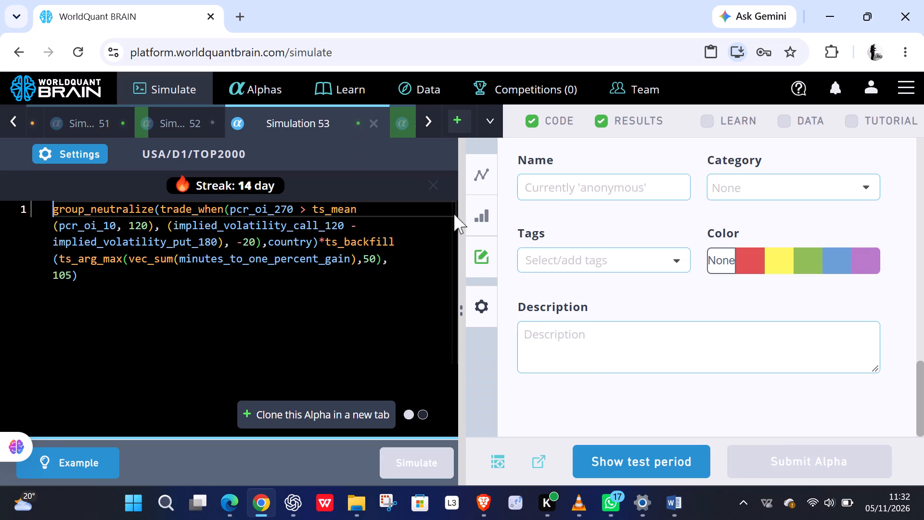
pyautogui.scroll(-5, 605, 406)
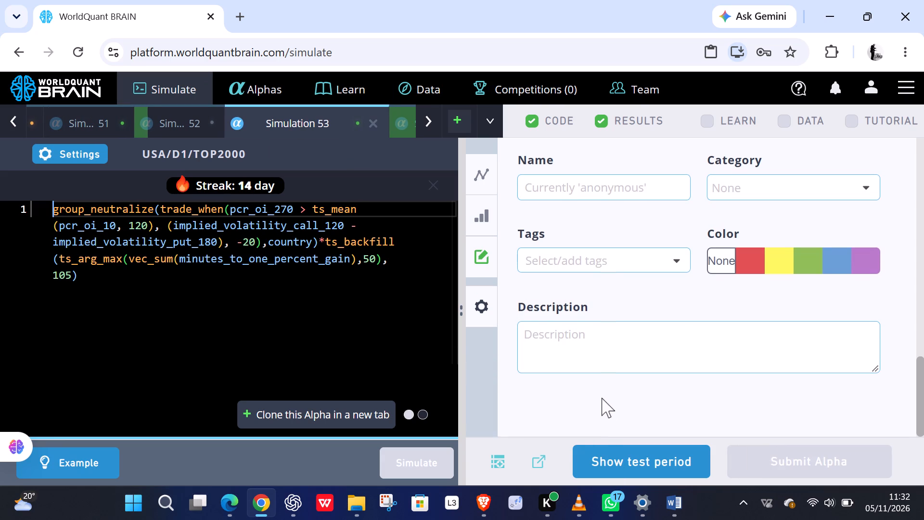
pyautogui.scroll(-5, 604, 367)
pyautogui.scroll(10, 603, 365)
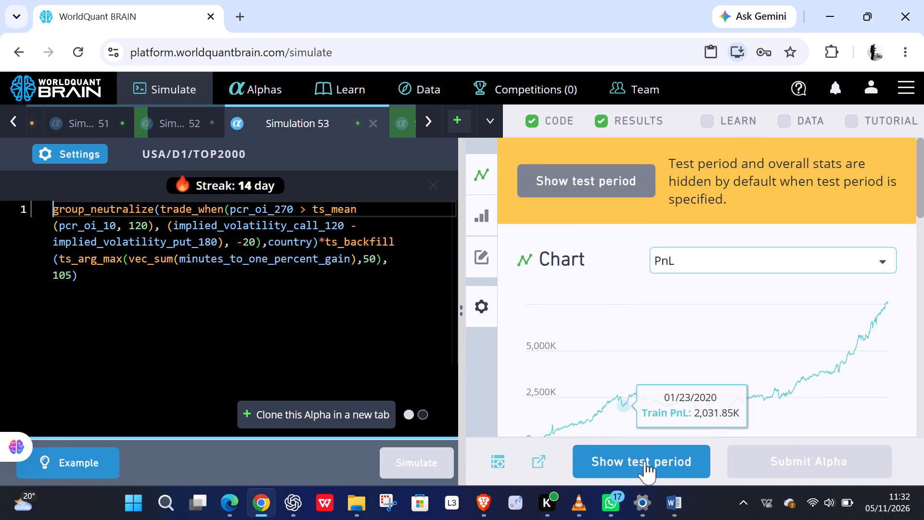
pyautogui.click(645, 461)
pyautogui.click(819, 455)
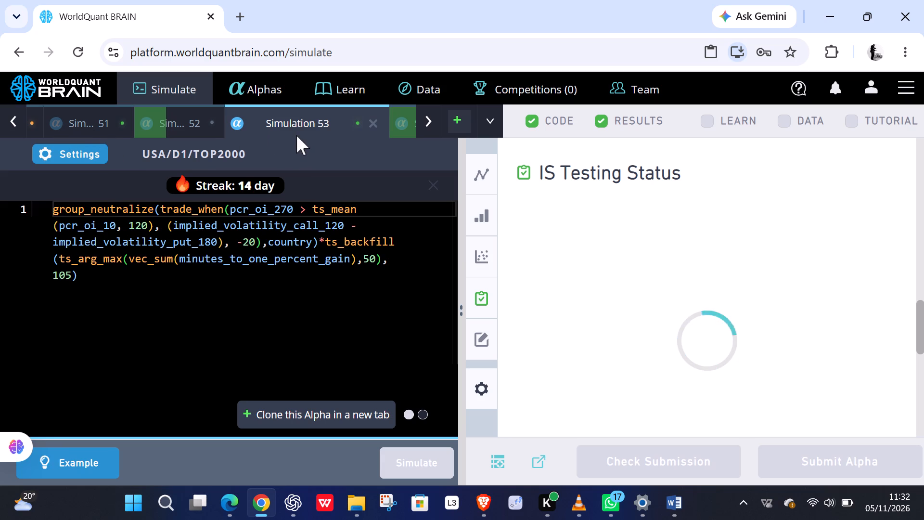
pyautogui.scroll(2, 594, 262)
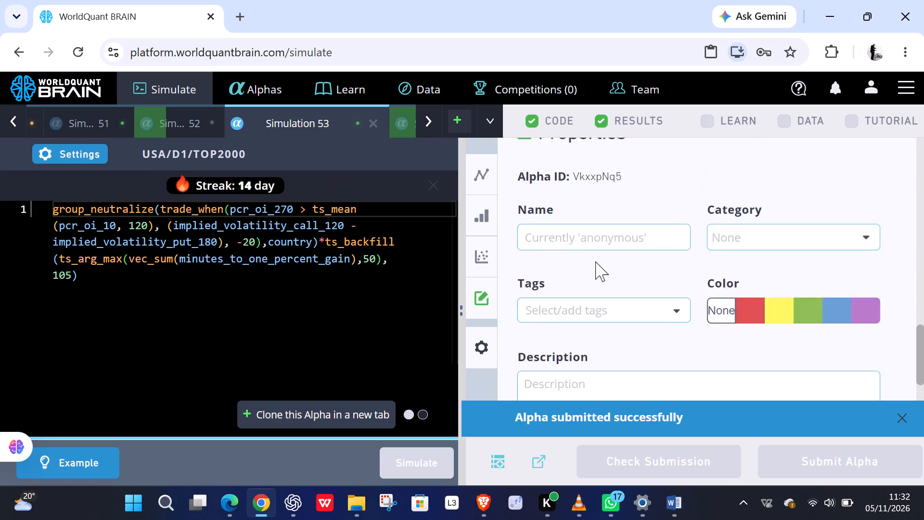
pyautogui.scroll(7, 595, 261)
pyautogui.scroll(-1, 589, 254)
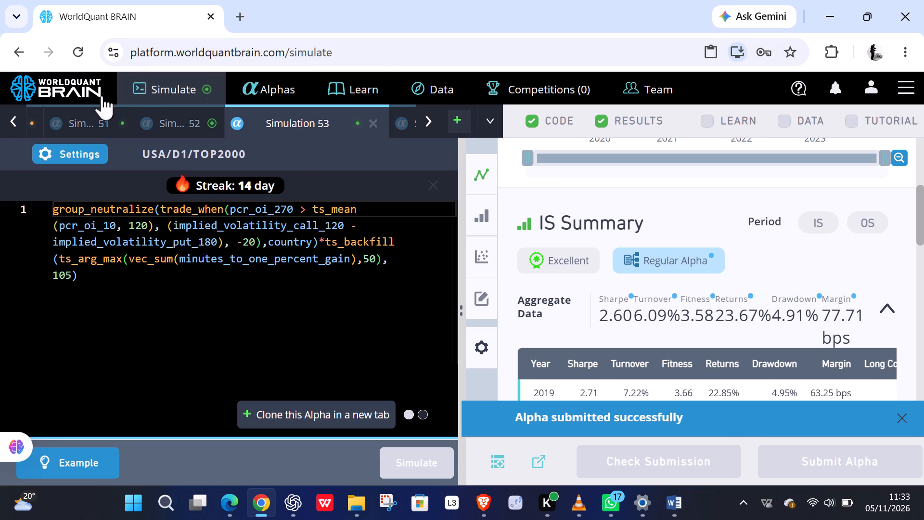
# Show the test period for Simulation 52 and submit its alpha.
pyautogui.click(93, 121)
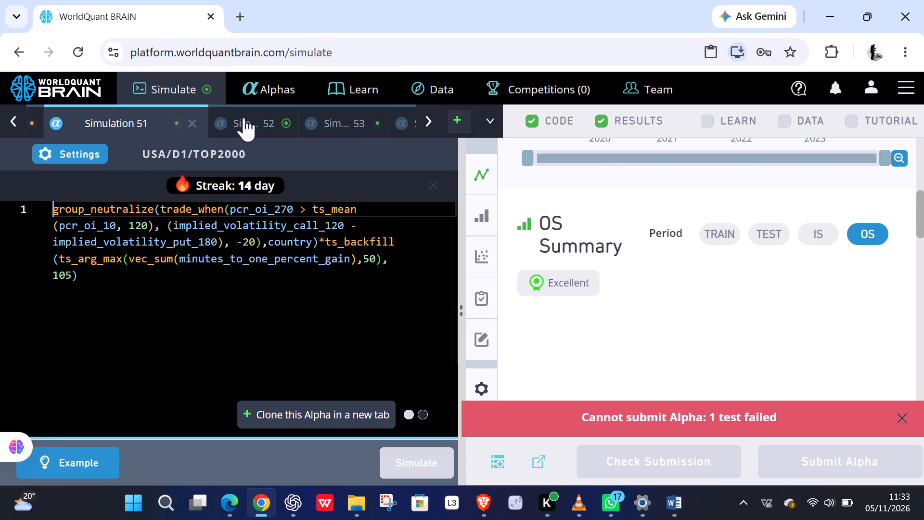
pyautogui.click(280, 122)
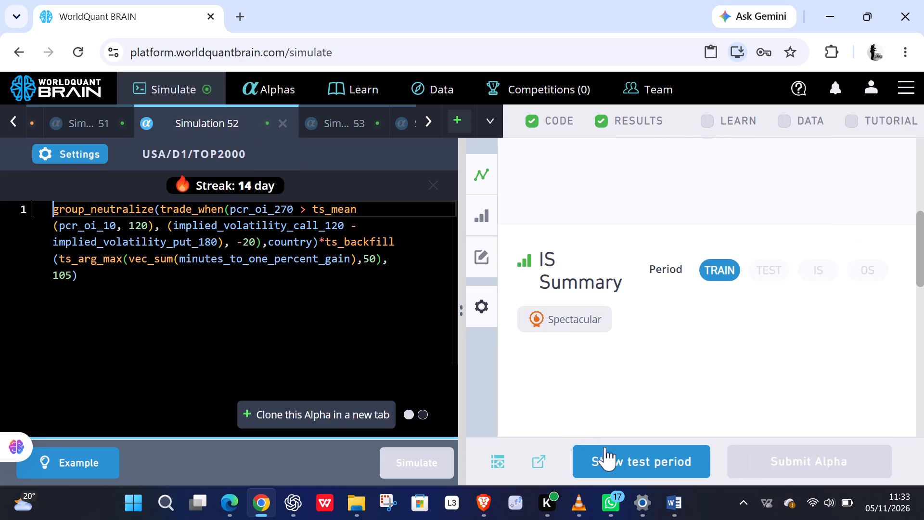
pyautogui.click(624, 466)
pyautogui.click(803, 454)
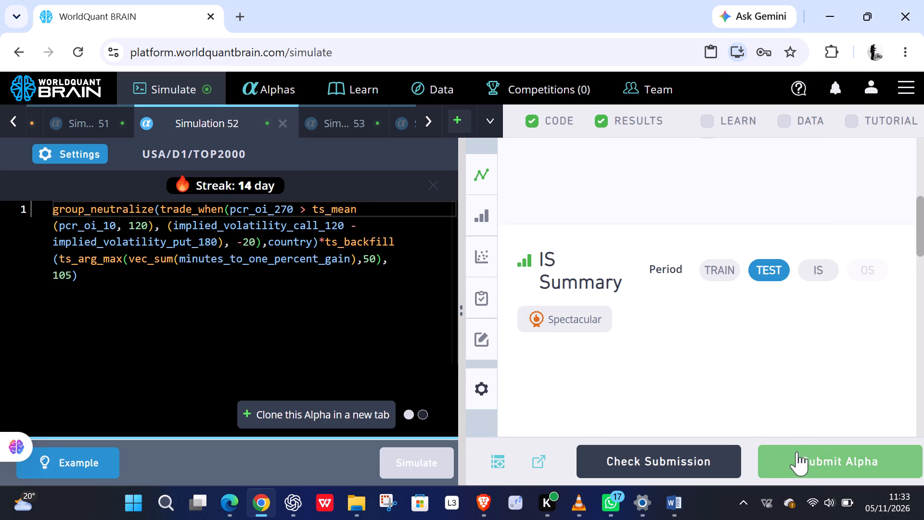
pyautogui.click(808, 463)
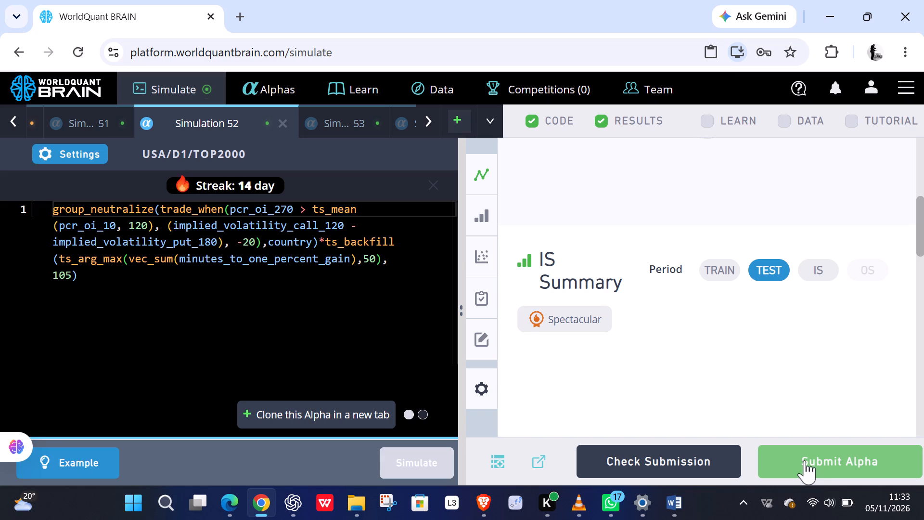
pyautogui.click(804, 459)
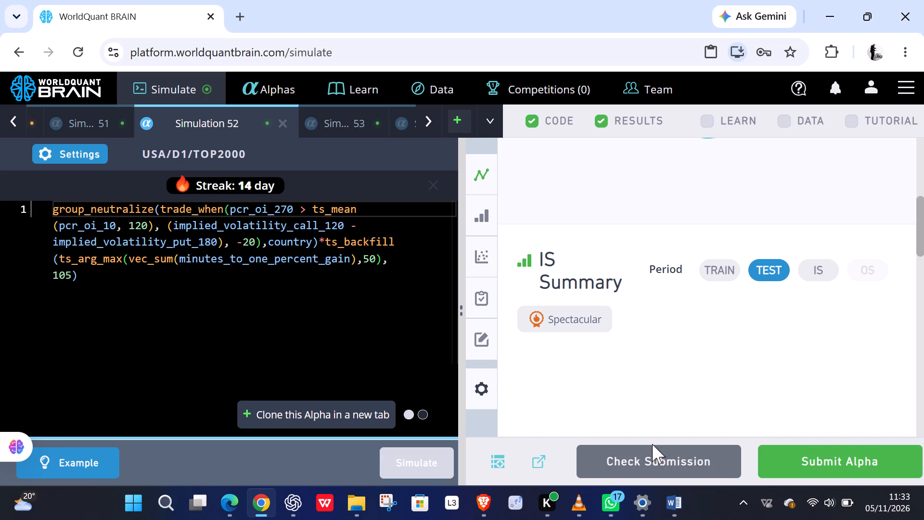